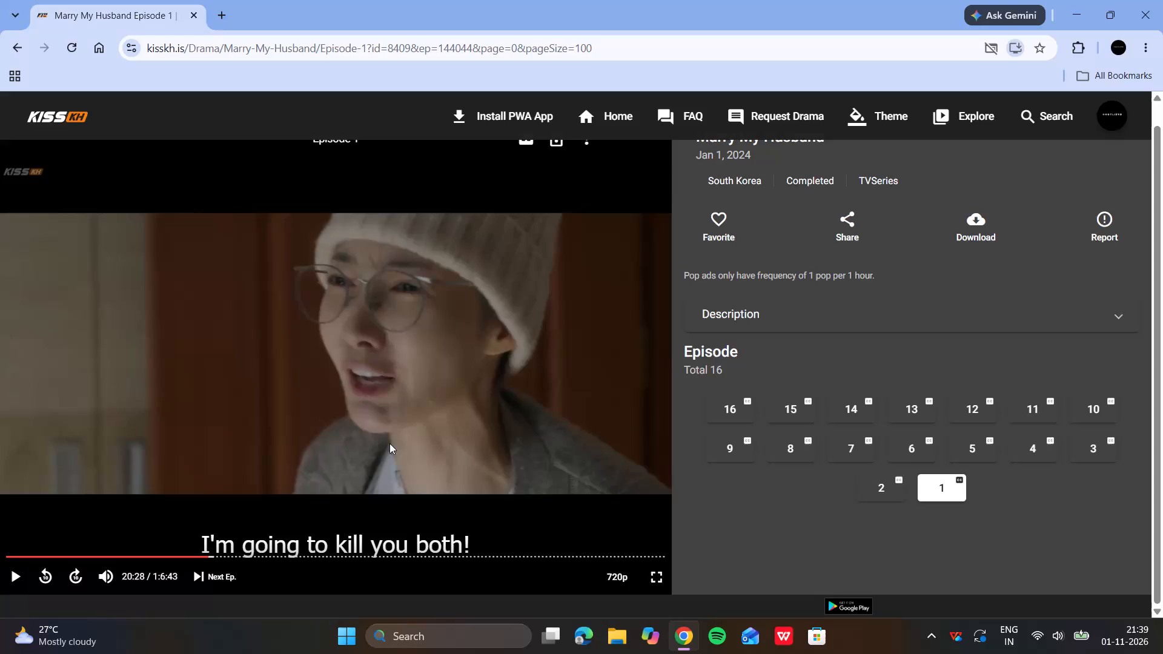
Leave the browser video and open the INTERNSHIP DOCX document from the Main Project folder on the desktop.
left_click(1082, 0)
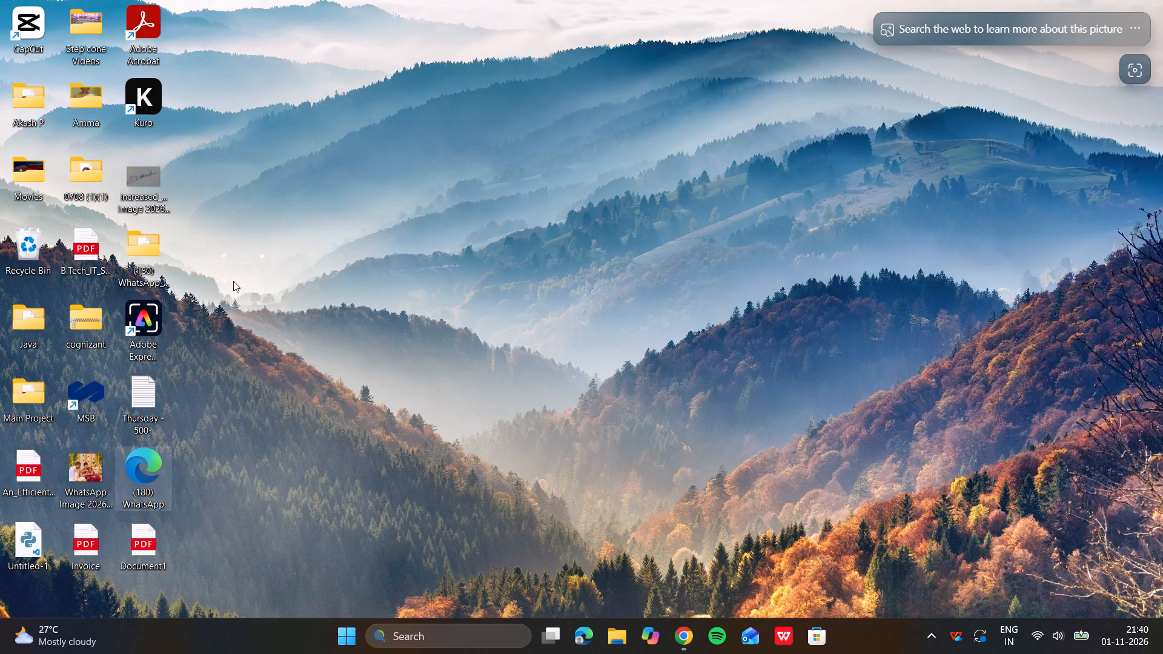
double_click(13, 111)
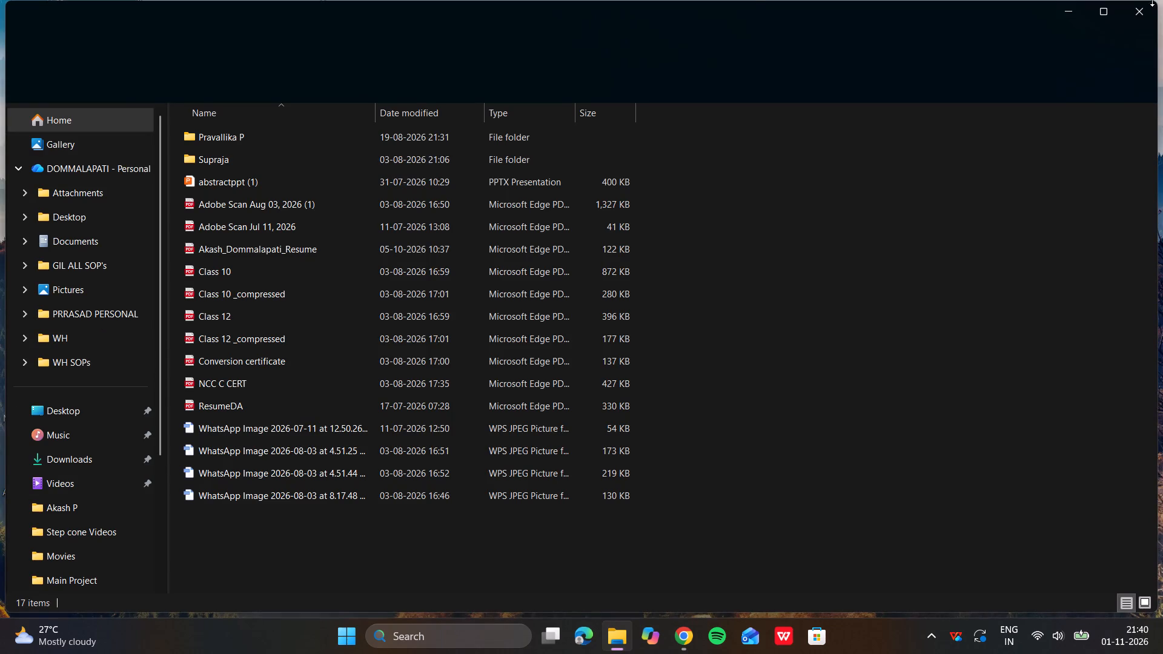
left_click(1153, 13)
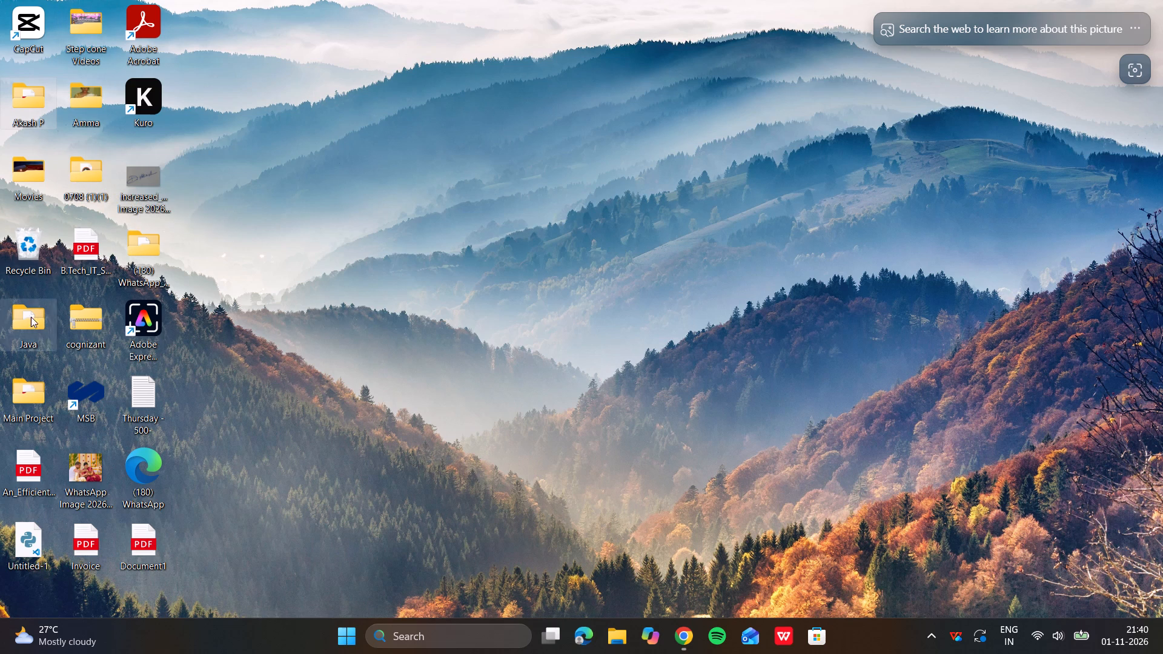
double_click(22, 407)
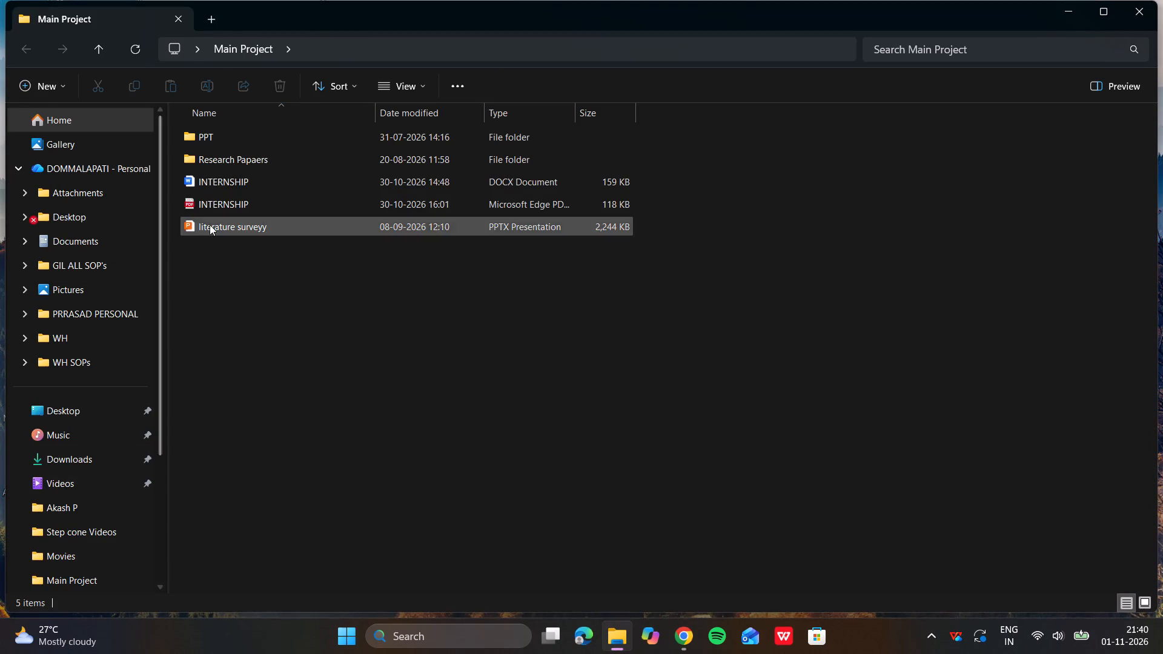
double_click(304, 186)
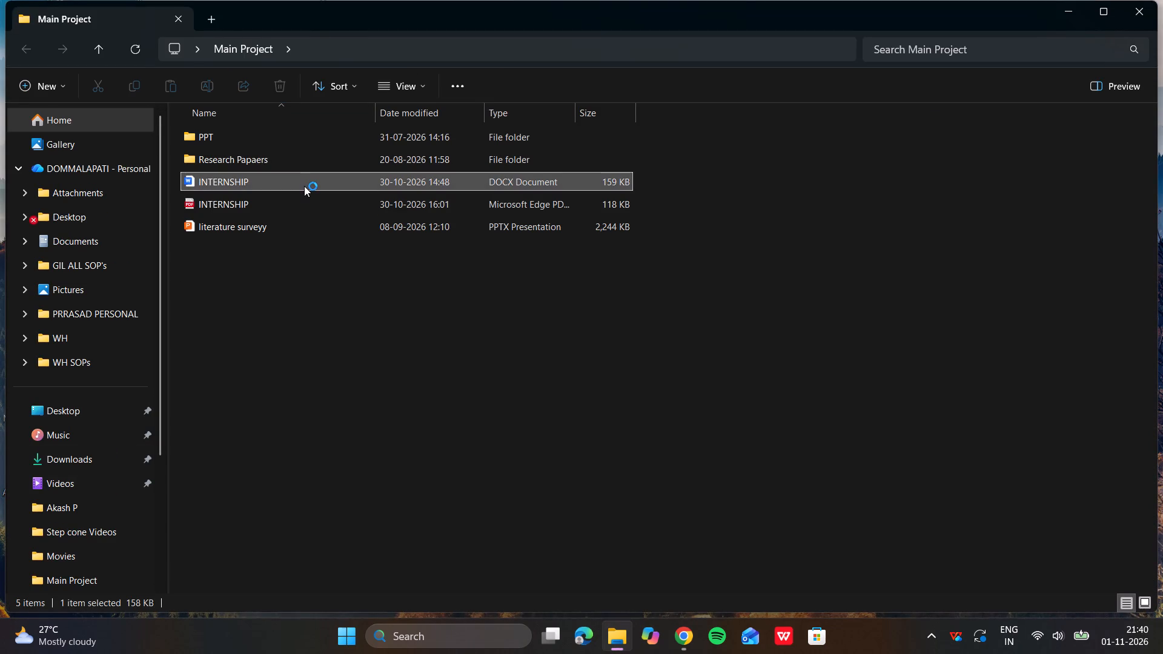
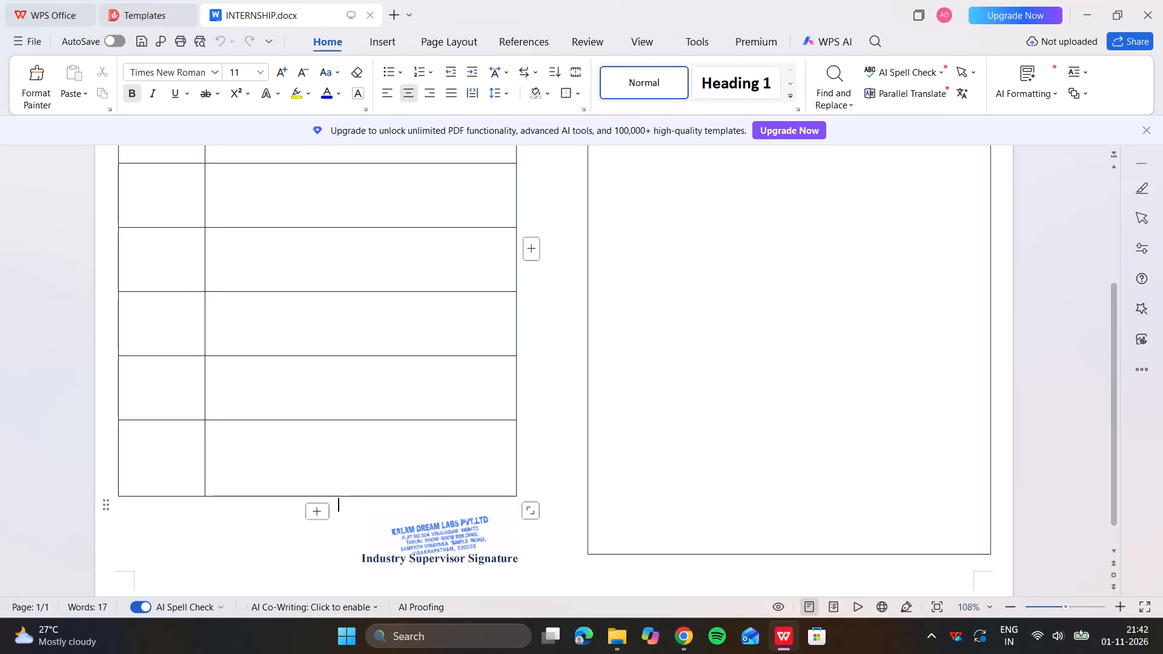
Enlarge the Kalam Dream Labs stamp picture to about 0.97 by 2.50 in and position it over the Industry Supervisor Signature line.
left_click(429, 545)
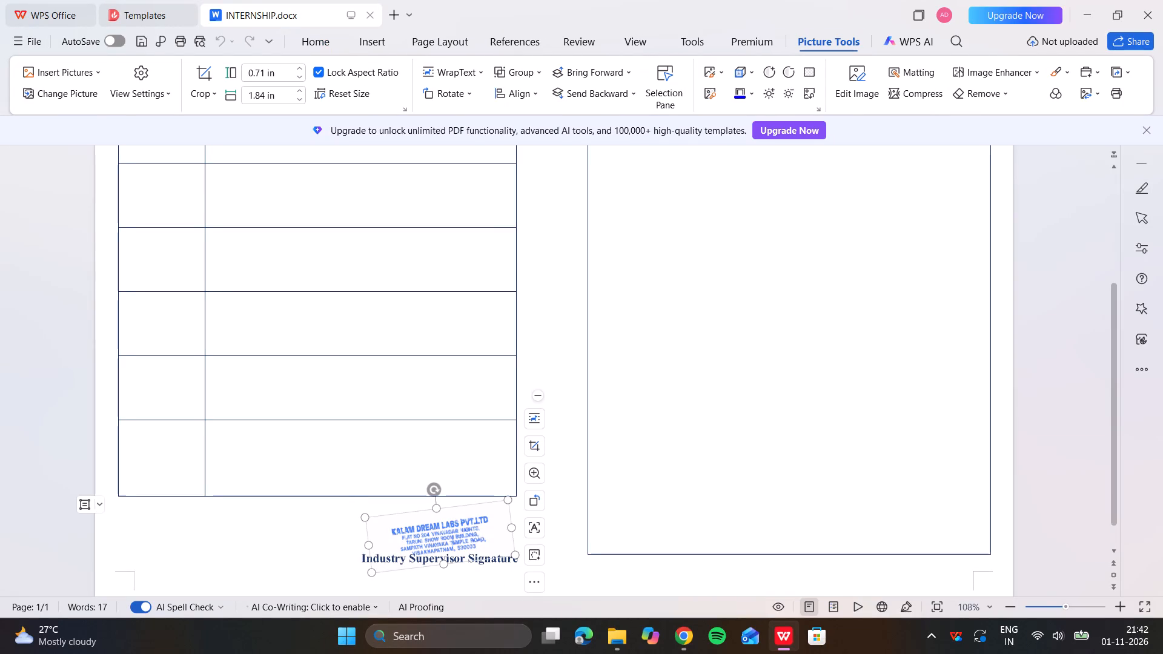
left_click_drag(517, 557, 549, 557)
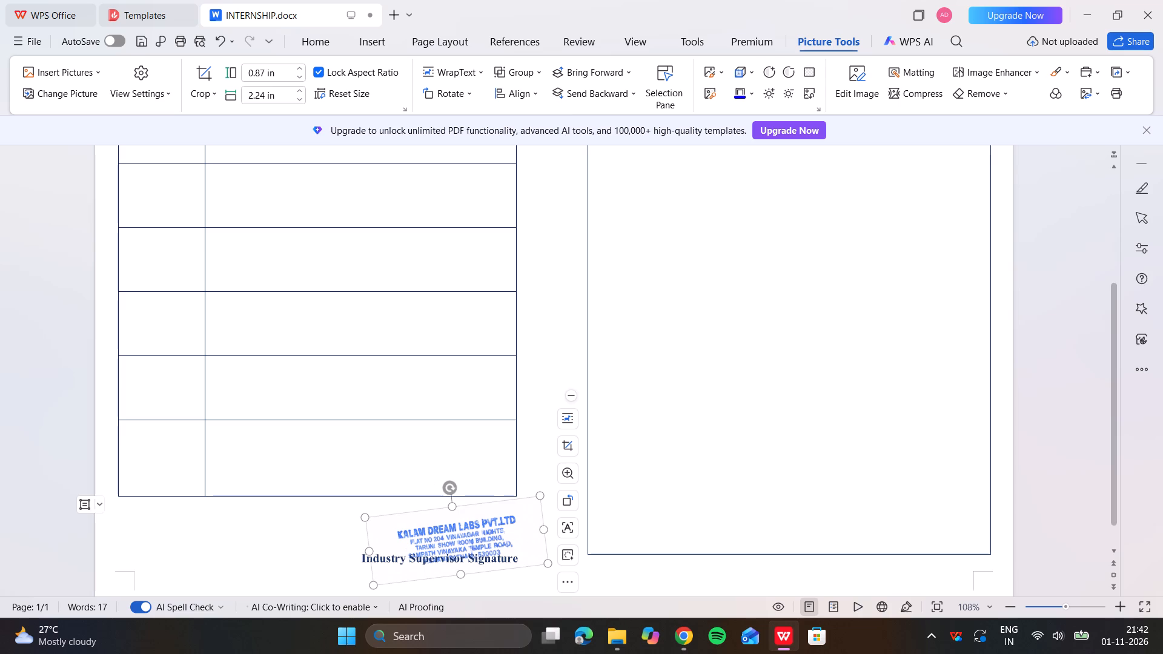
left_click_drag(487, 515, 473, 513)
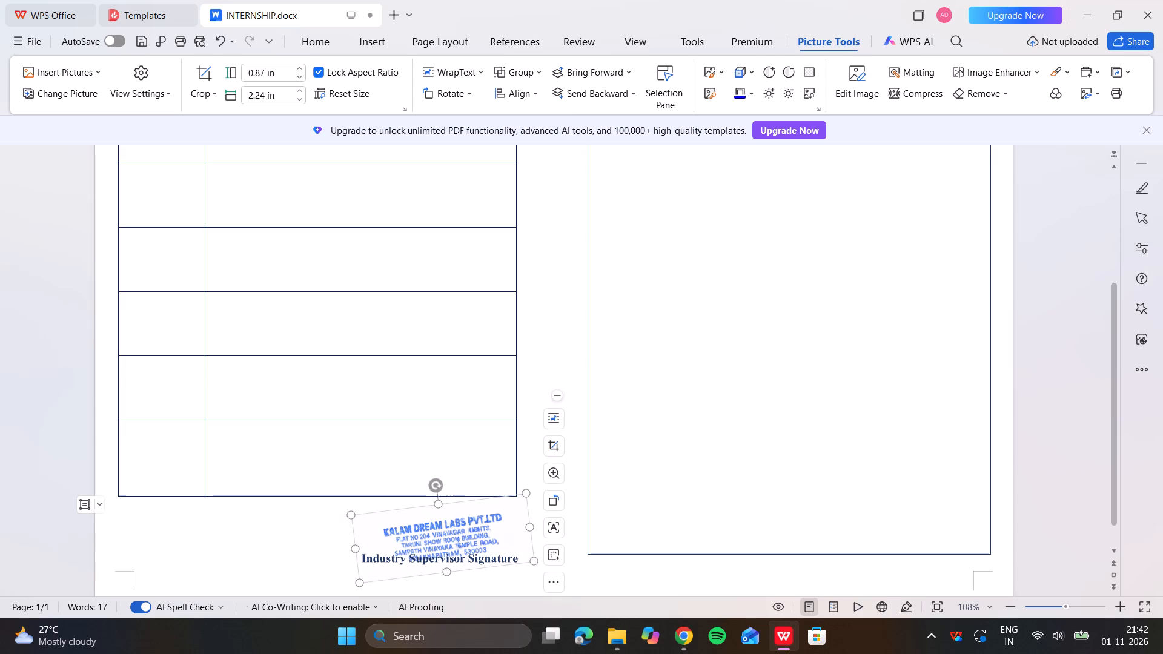
left_click_drag(527, 492, 541, 482)
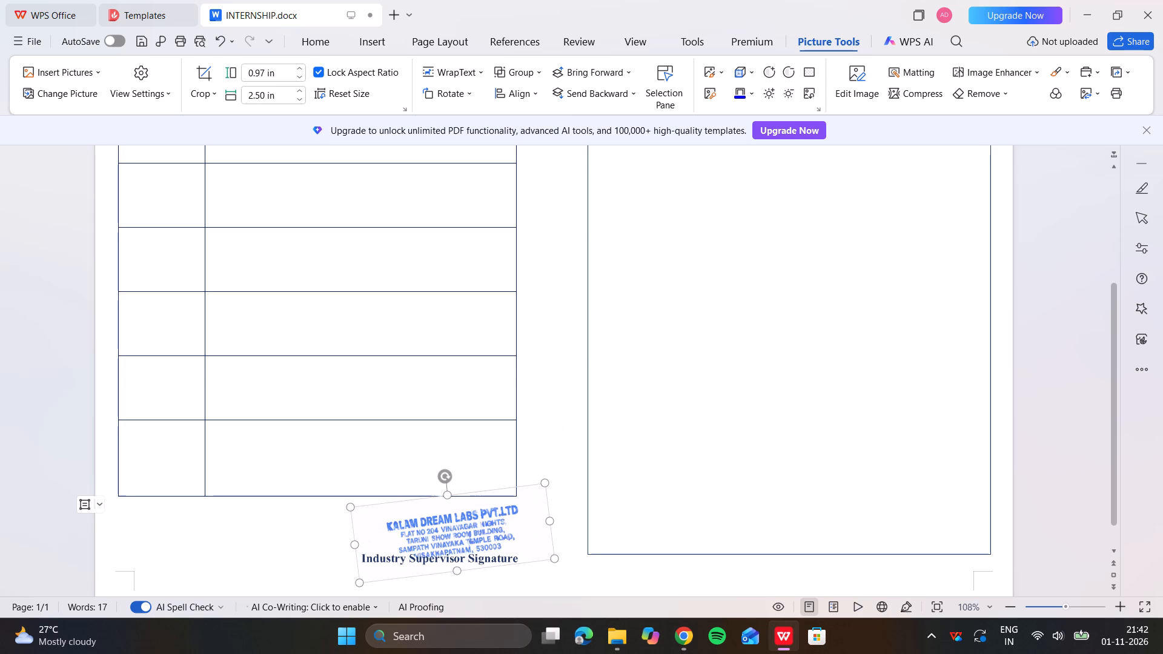
left_click(505, 518)
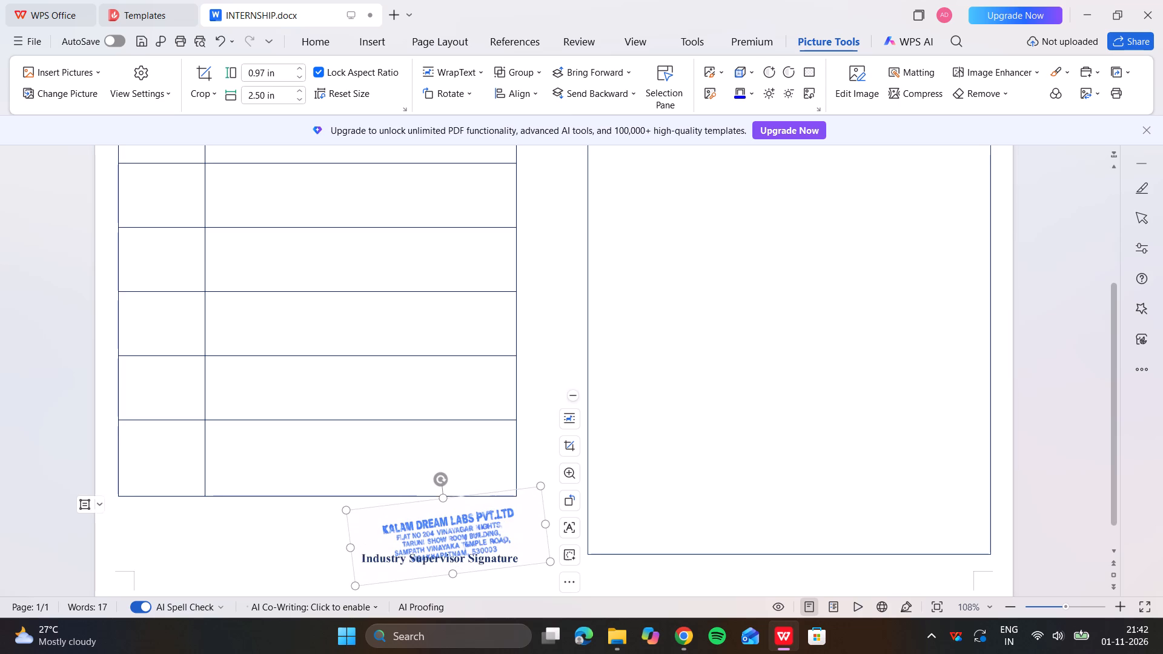
left_click(542, 428)
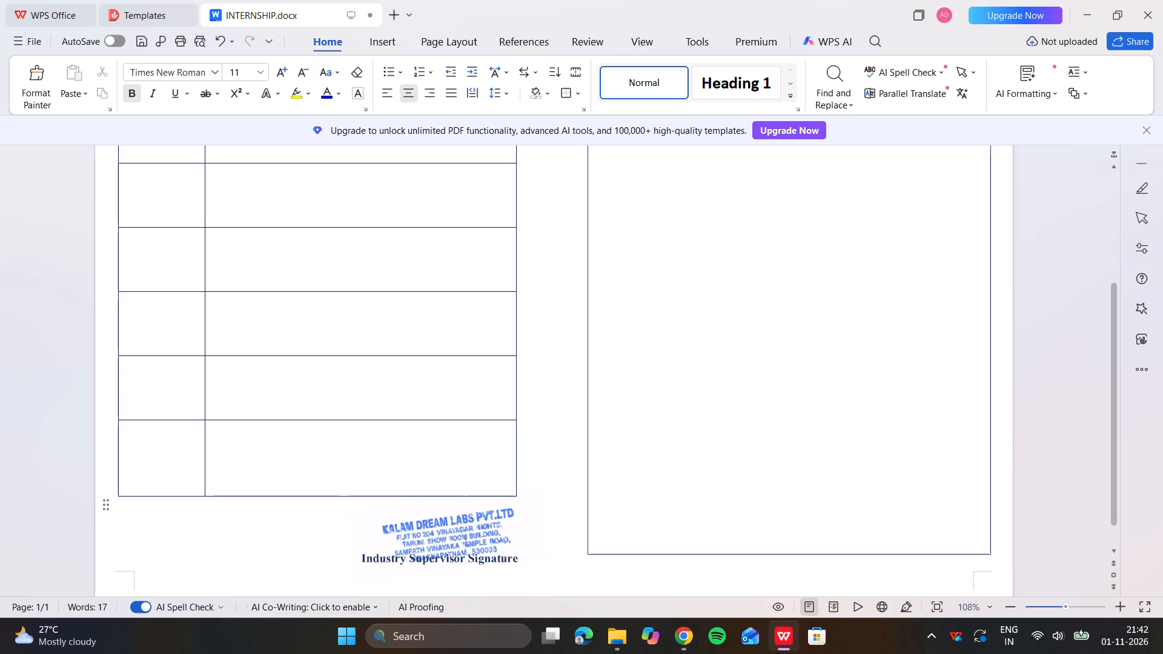
left_click(555, 569)
left_click(509, 559)
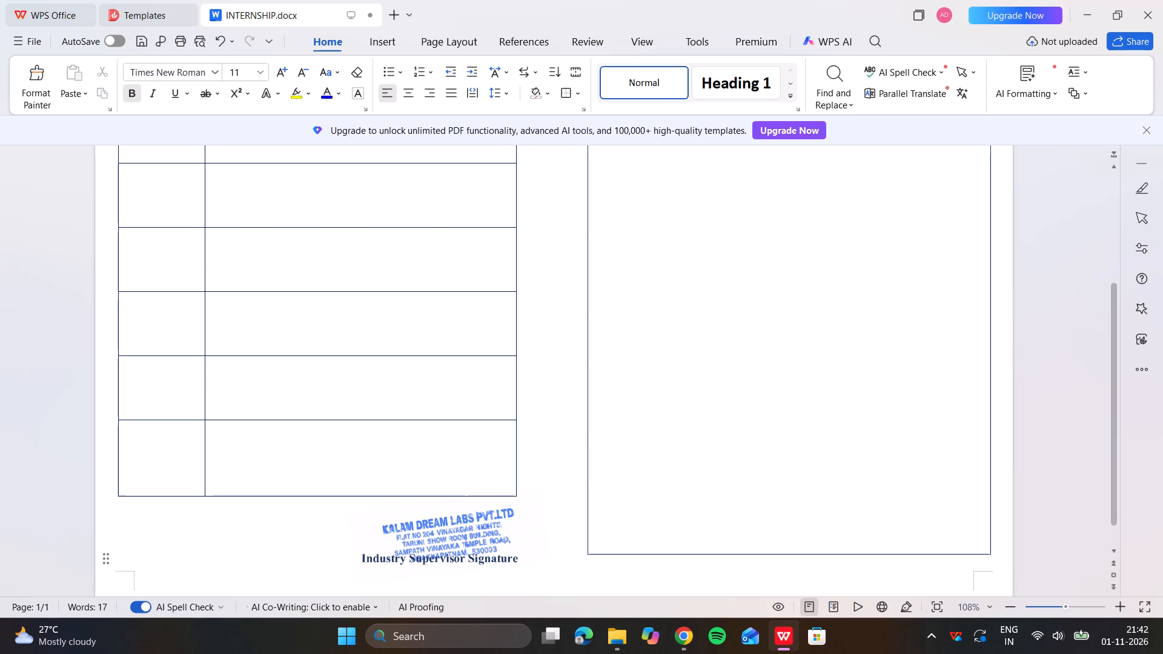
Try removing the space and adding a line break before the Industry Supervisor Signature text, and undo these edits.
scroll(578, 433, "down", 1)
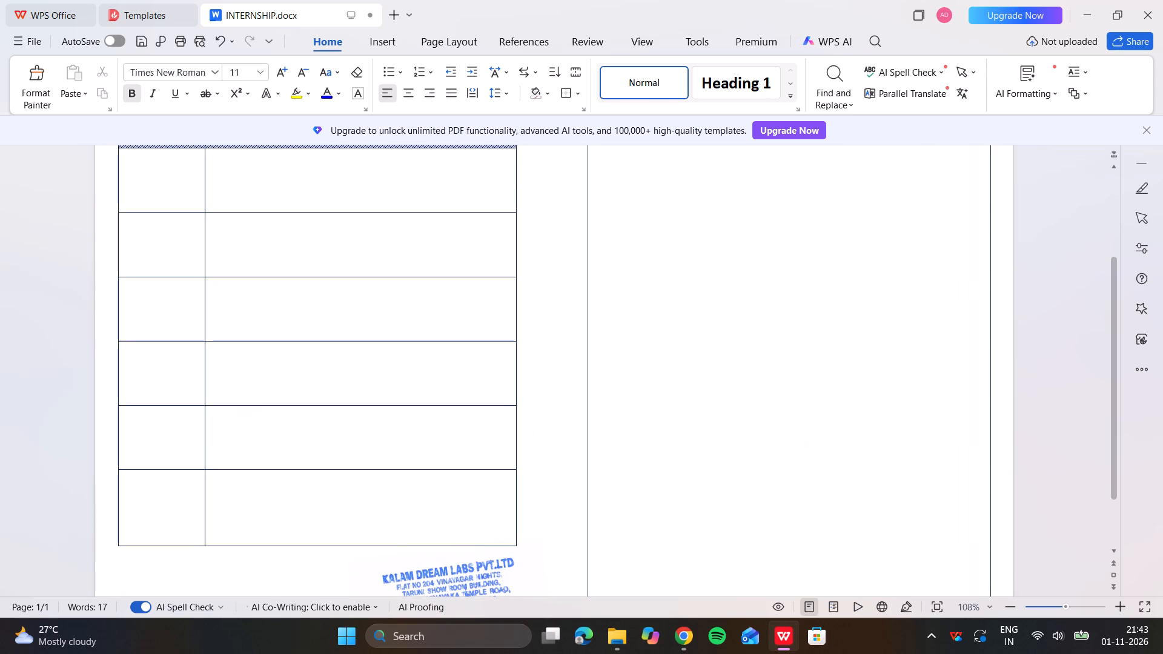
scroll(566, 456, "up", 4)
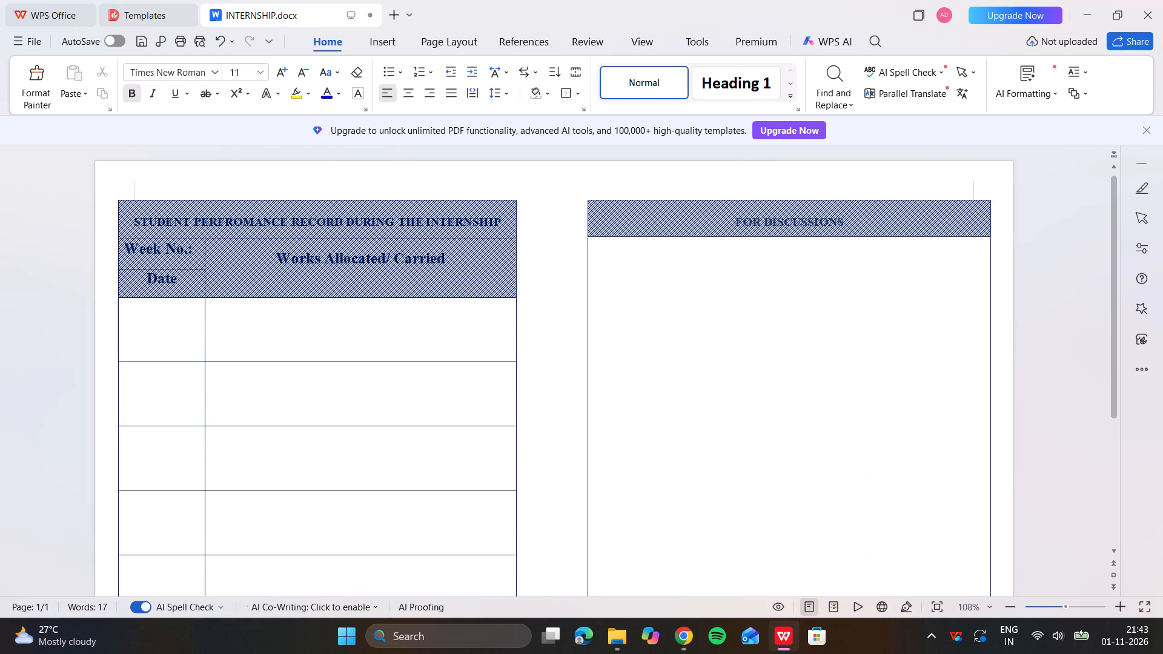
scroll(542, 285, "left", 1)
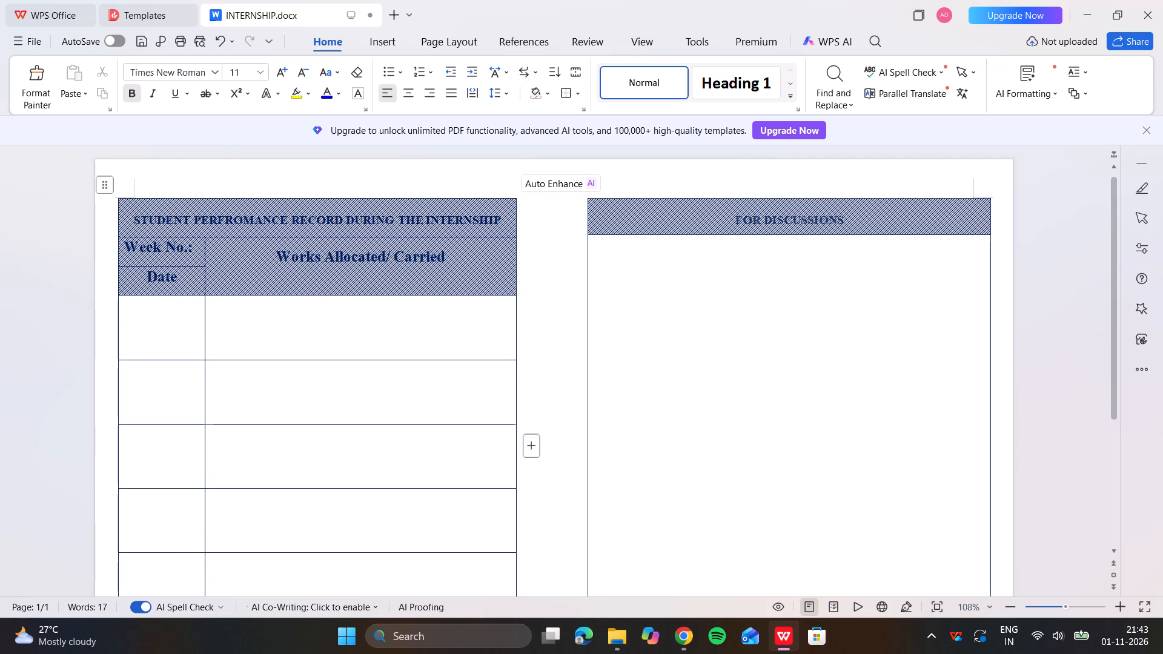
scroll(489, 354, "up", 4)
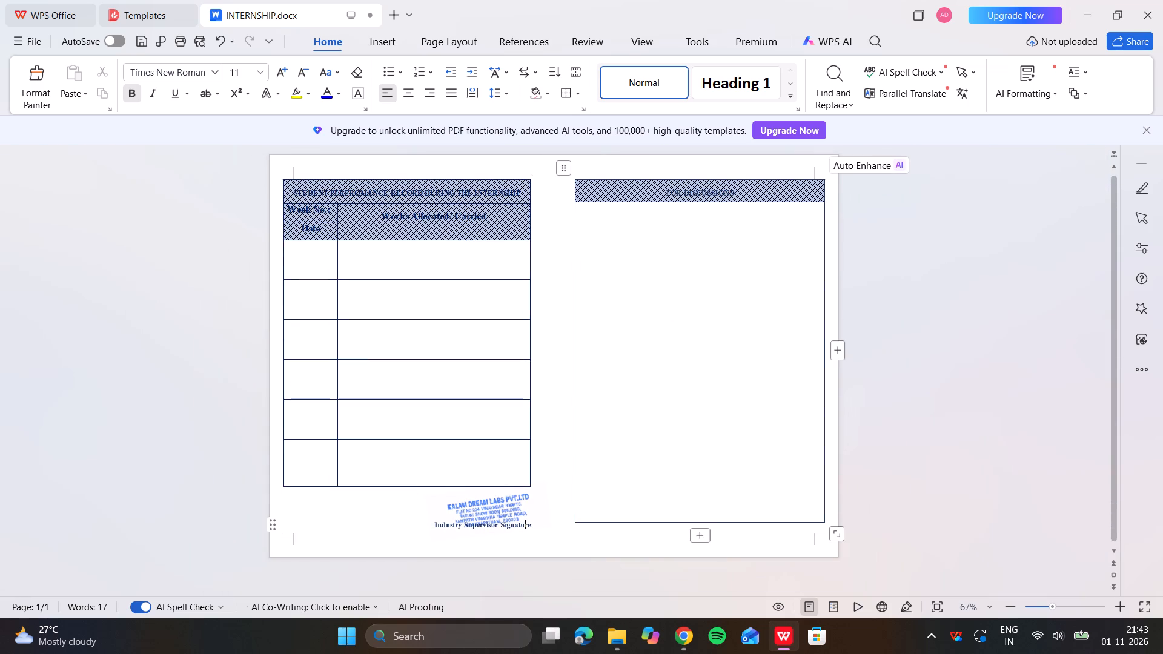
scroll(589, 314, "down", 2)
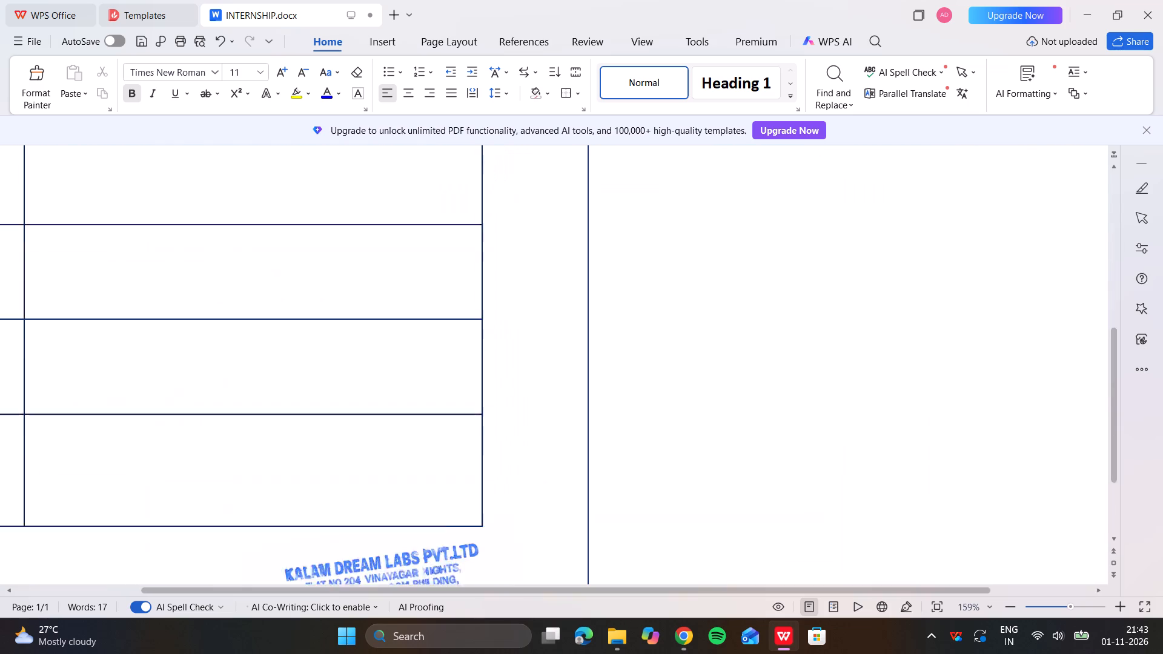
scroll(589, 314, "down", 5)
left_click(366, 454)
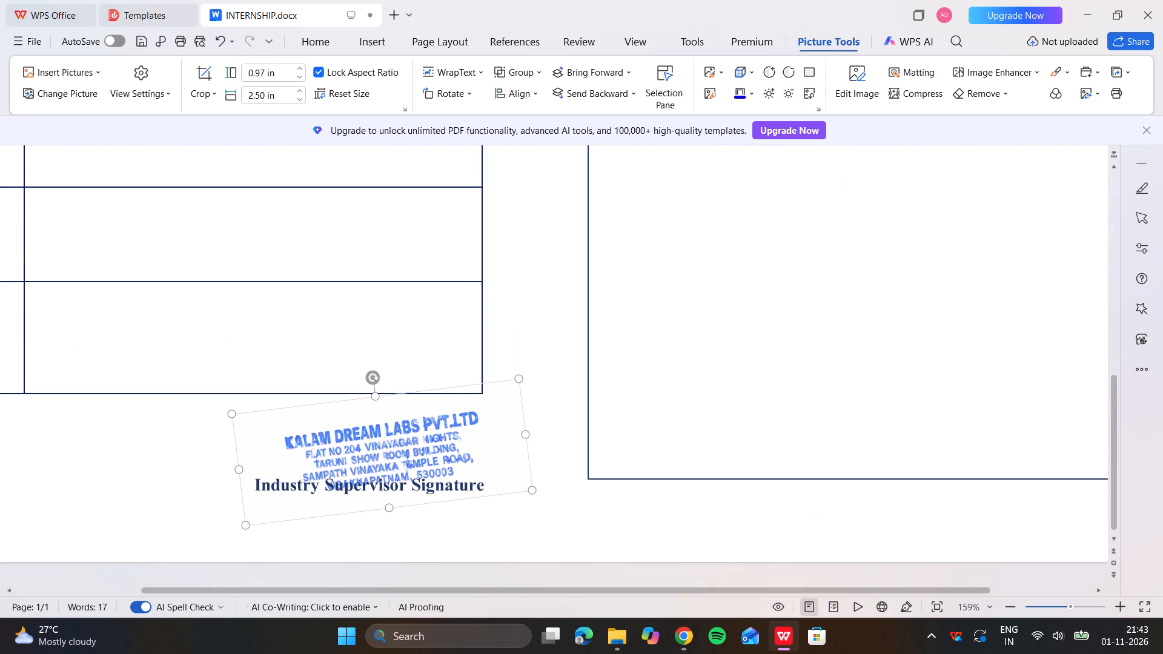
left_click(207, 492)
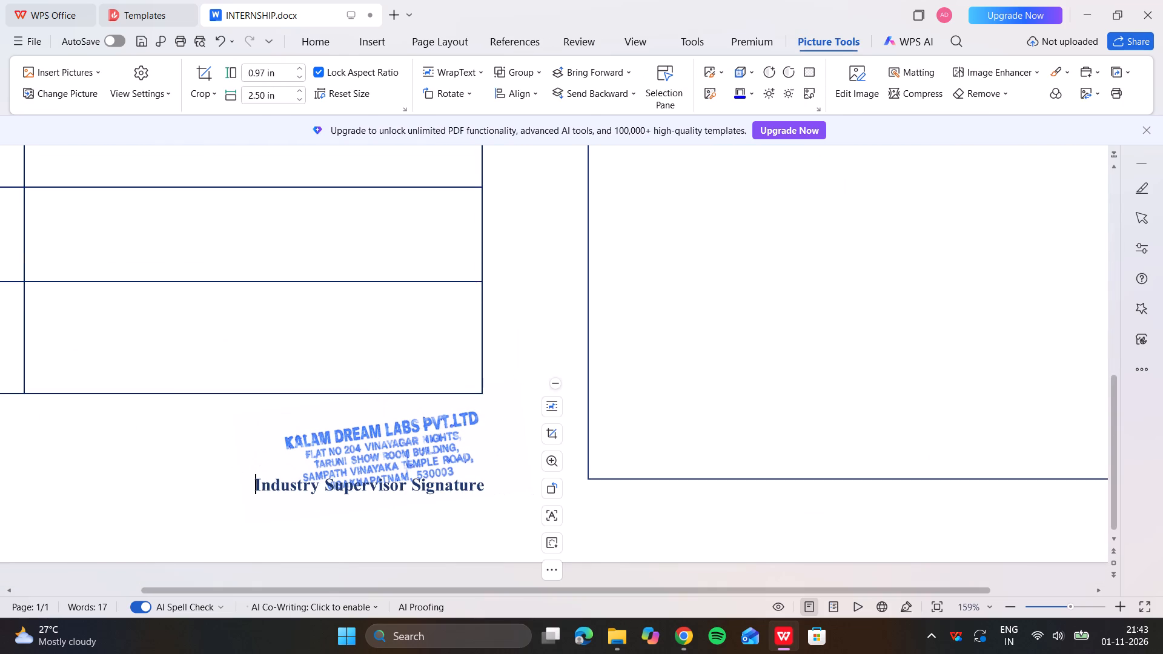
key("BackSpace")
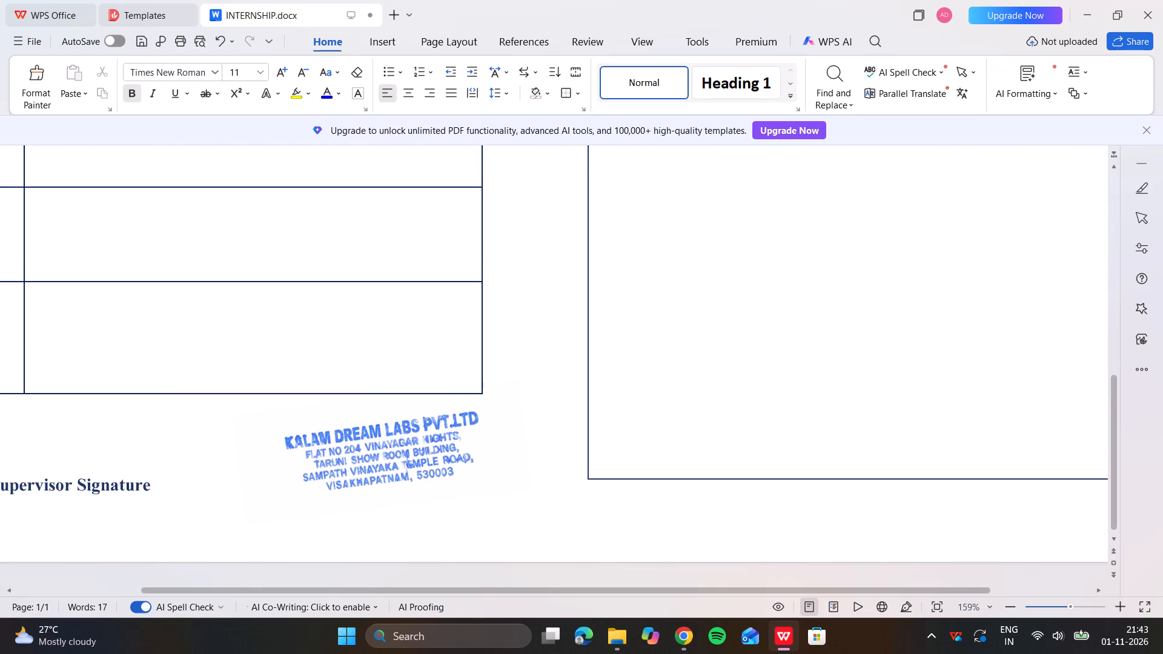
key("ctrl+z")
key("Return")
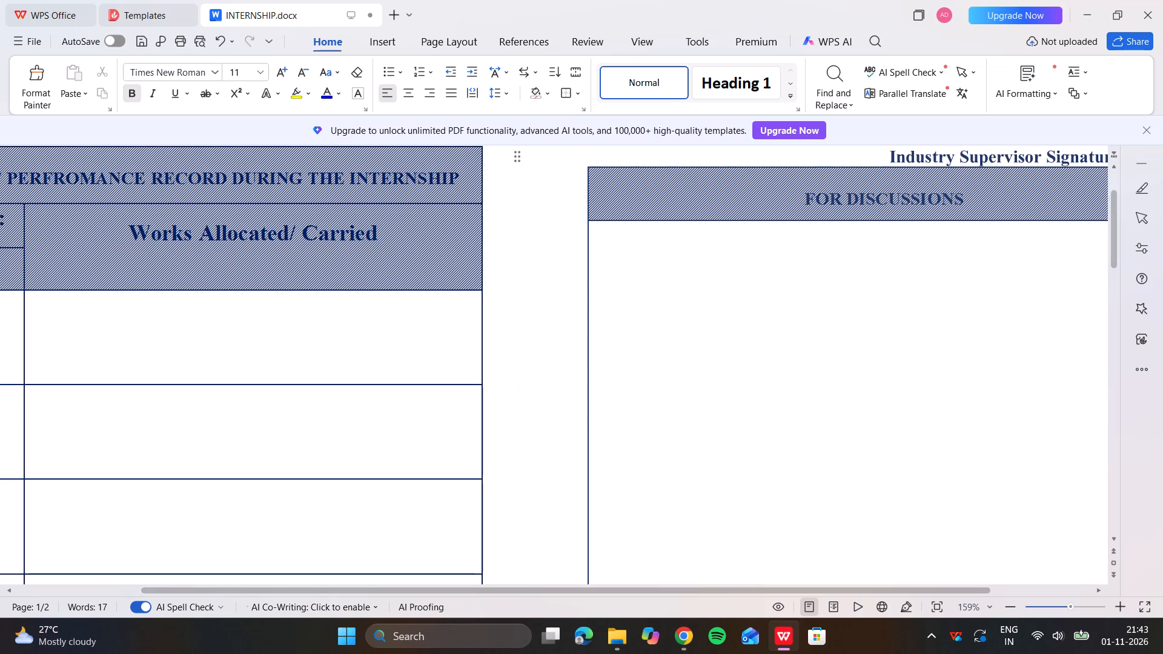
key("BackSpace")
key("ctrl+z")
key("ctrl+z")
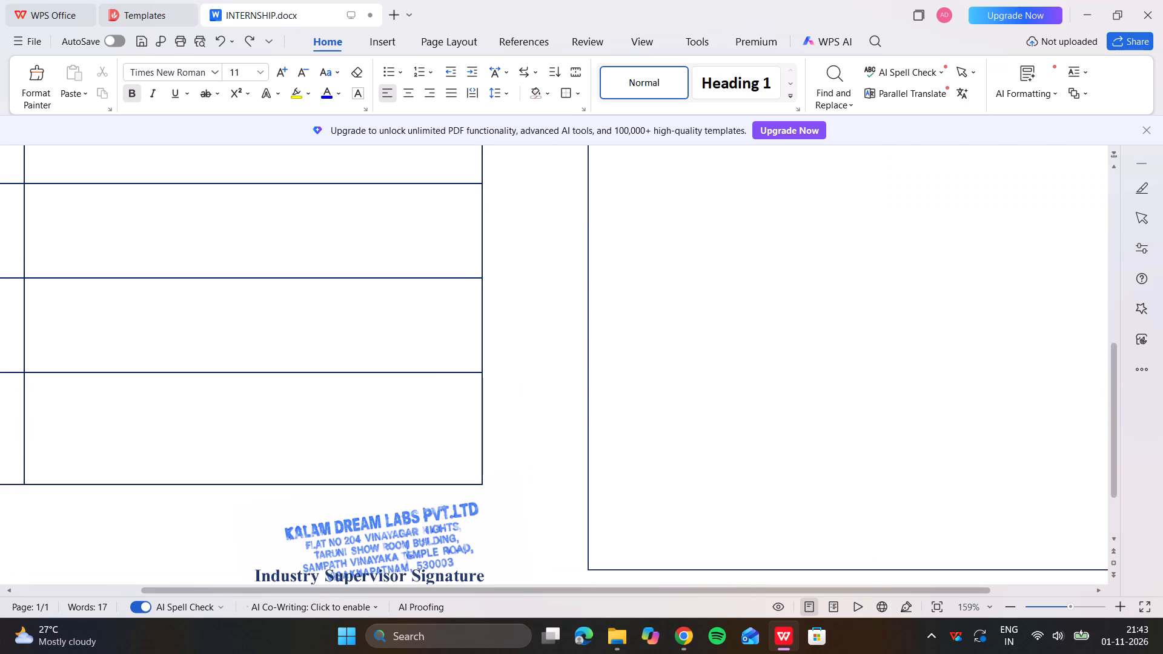
Nudge the stamp picture slightly left over the Industry Supervisor Signature text and rotate it slightly clockwise to reduce its tilt.
scroll(207, 492, "down", 2)
left_click(363, 463)
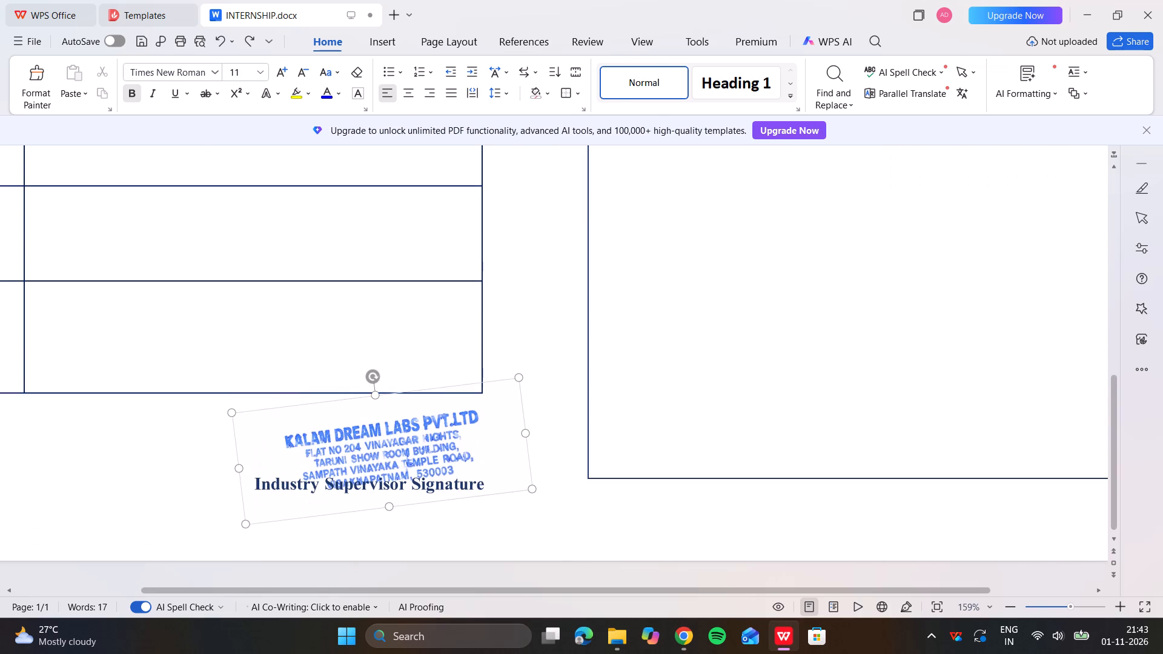
left_click_drag(363, 463, 339, 461)
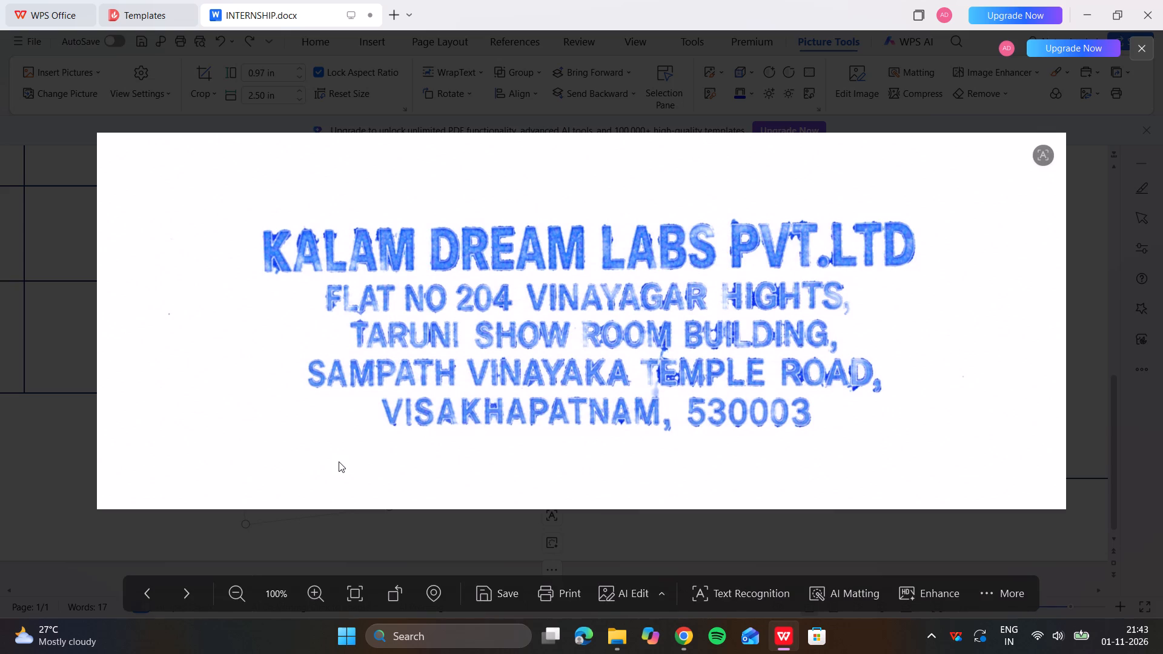
key("Escape")
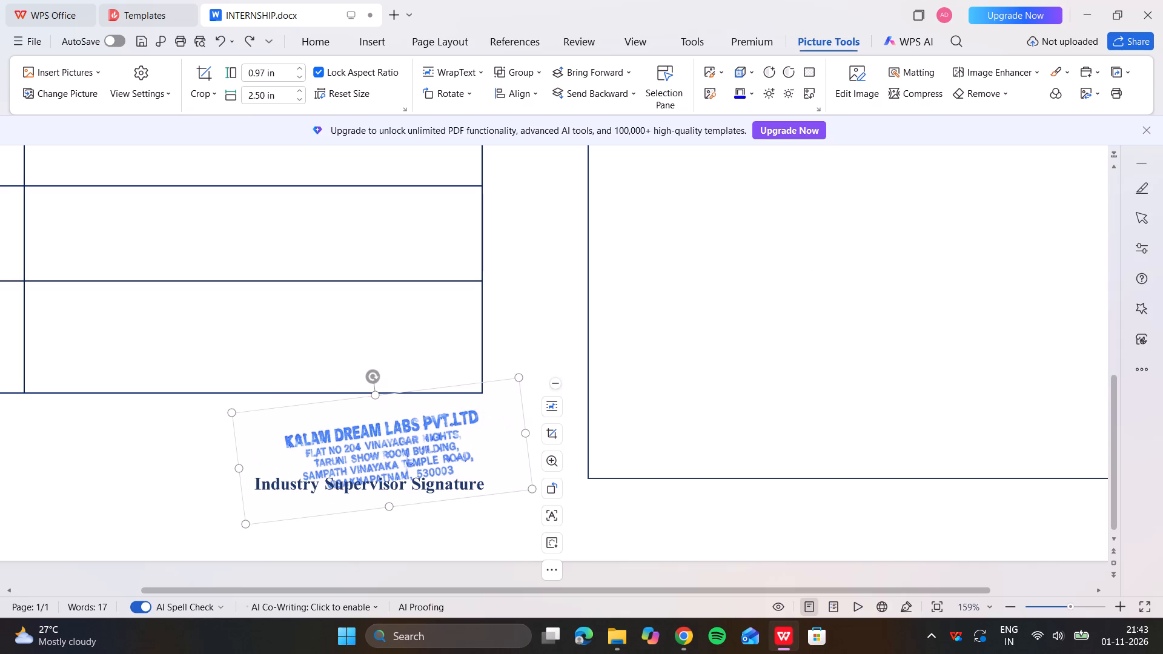
left_click_drag(420, 448, 405, 449)
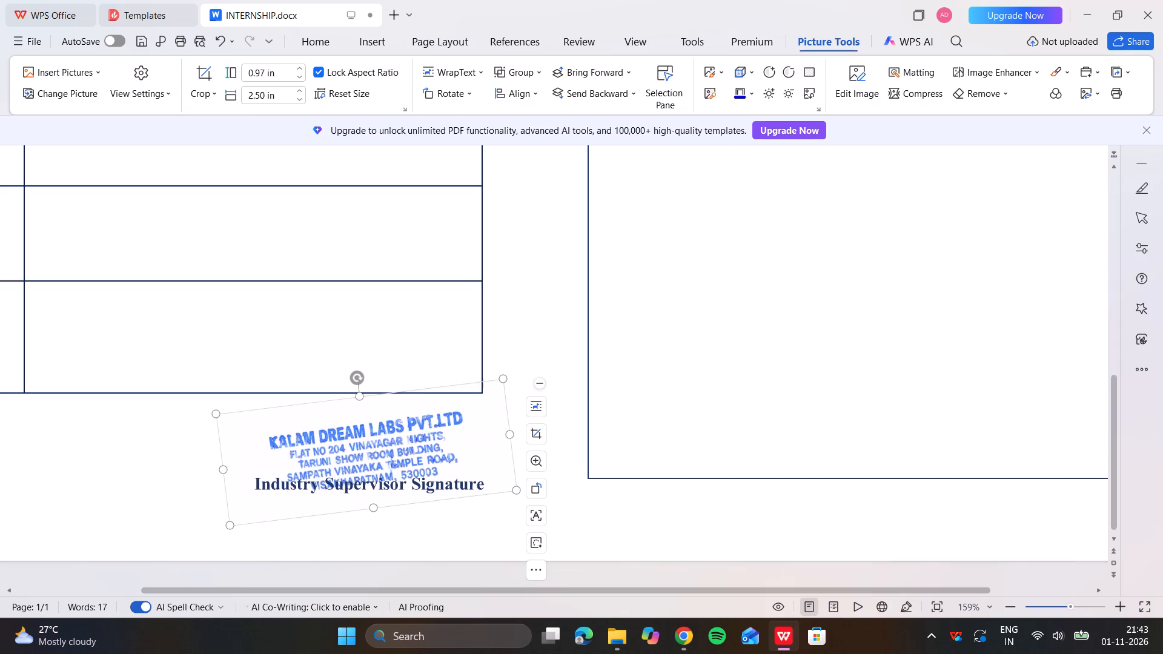
left_click(359, 378)
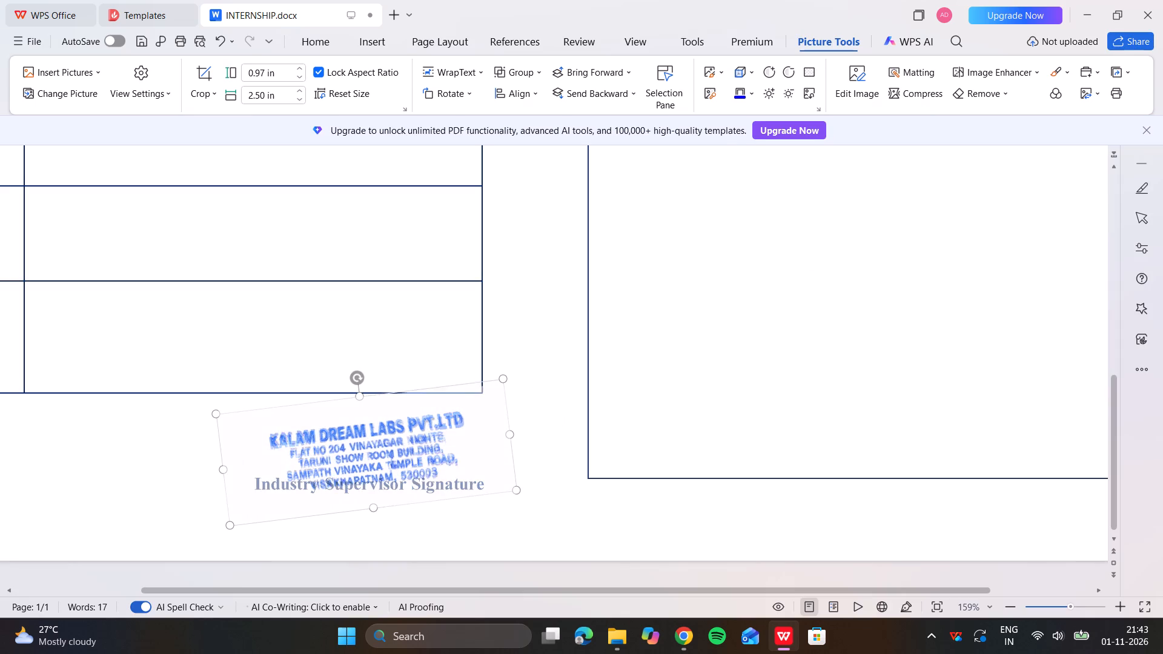
left_click(373, 434)
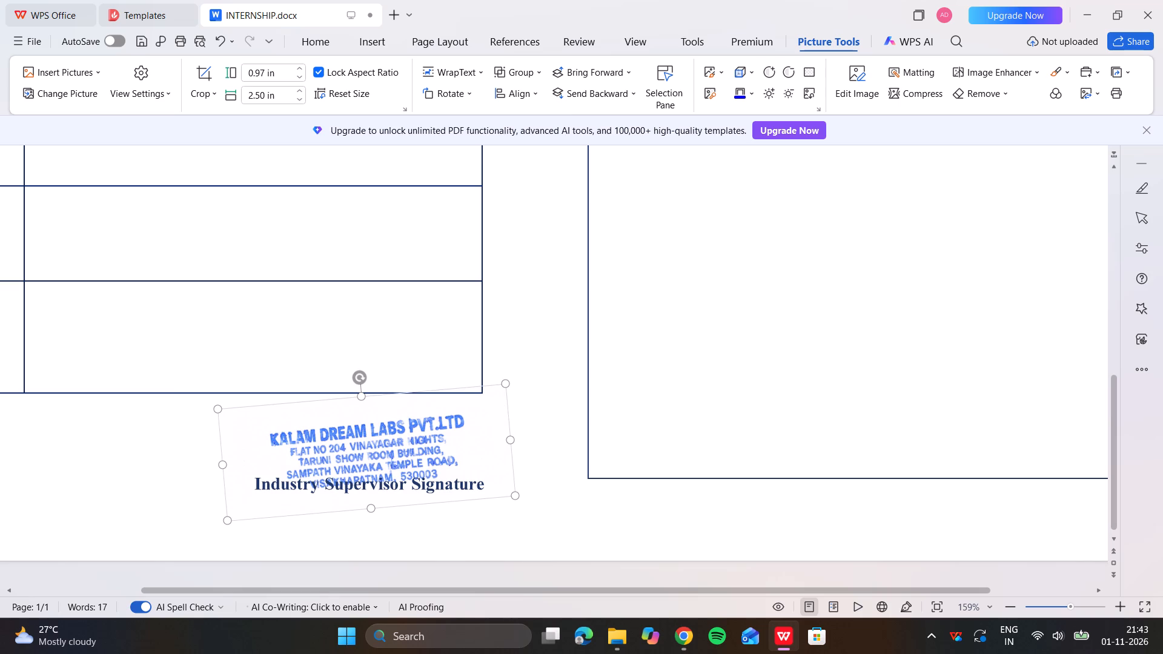
left_click(511, 381)
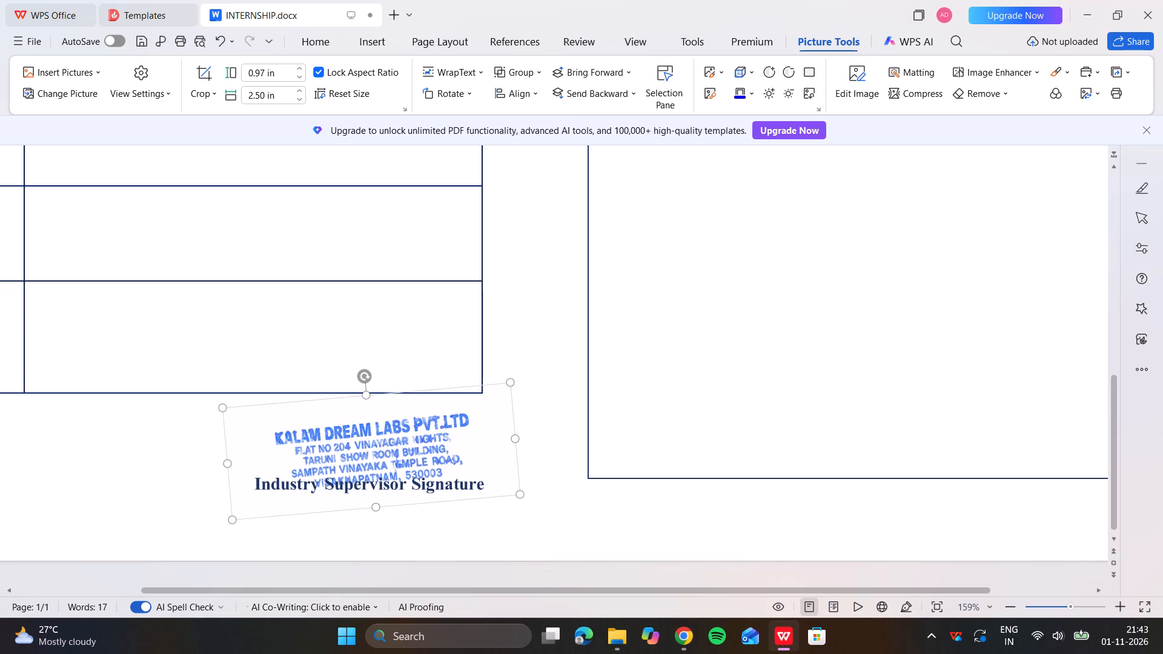
left_click(526, 292)
Change the shading fill of the STUDENT PERFROMANCE RECORD table's header cells to the next darker blue theme shade.
scroll(526, 292, "up", 2)
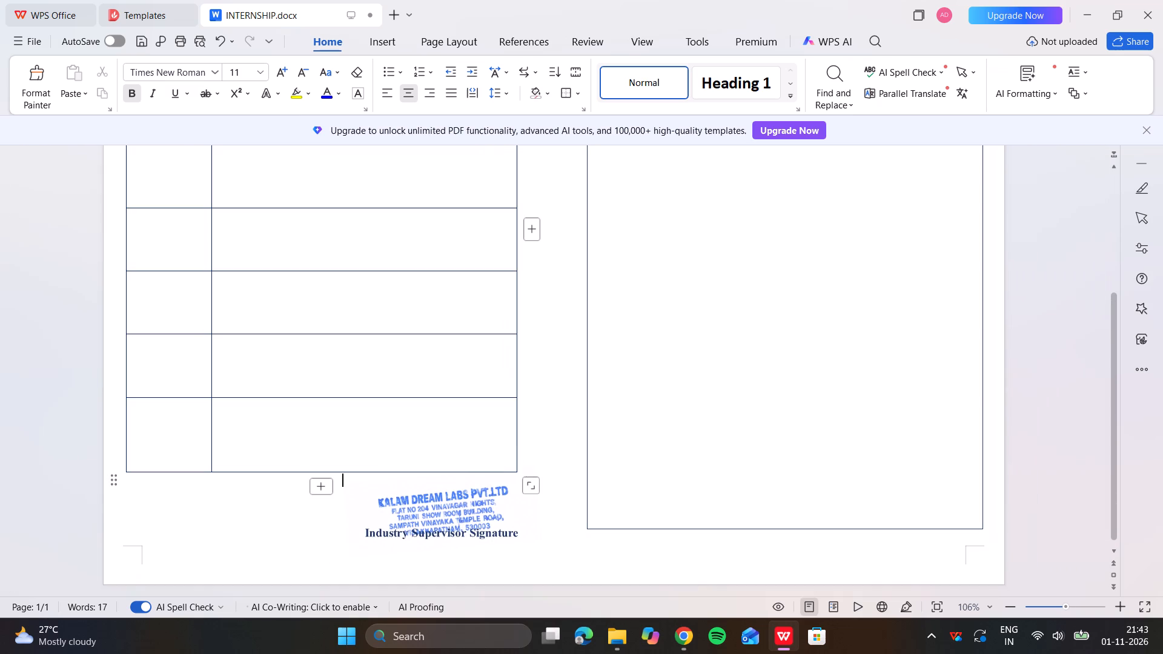
scroll(529, 298, "up", 5)
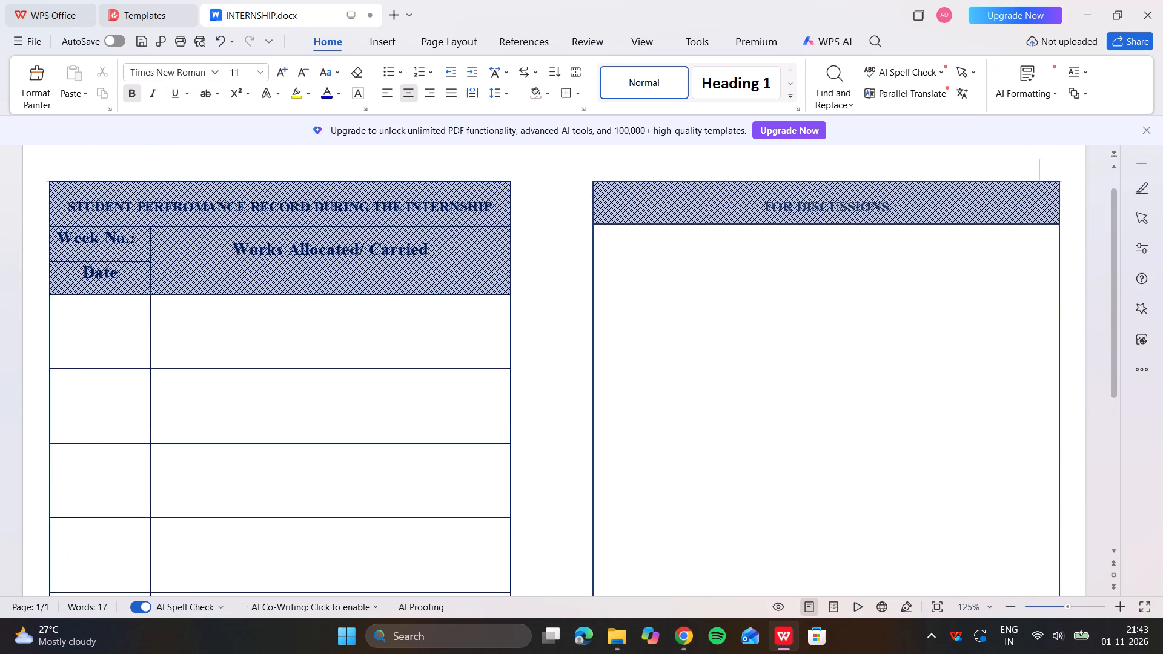
scroll(529, 298, "left", 1)
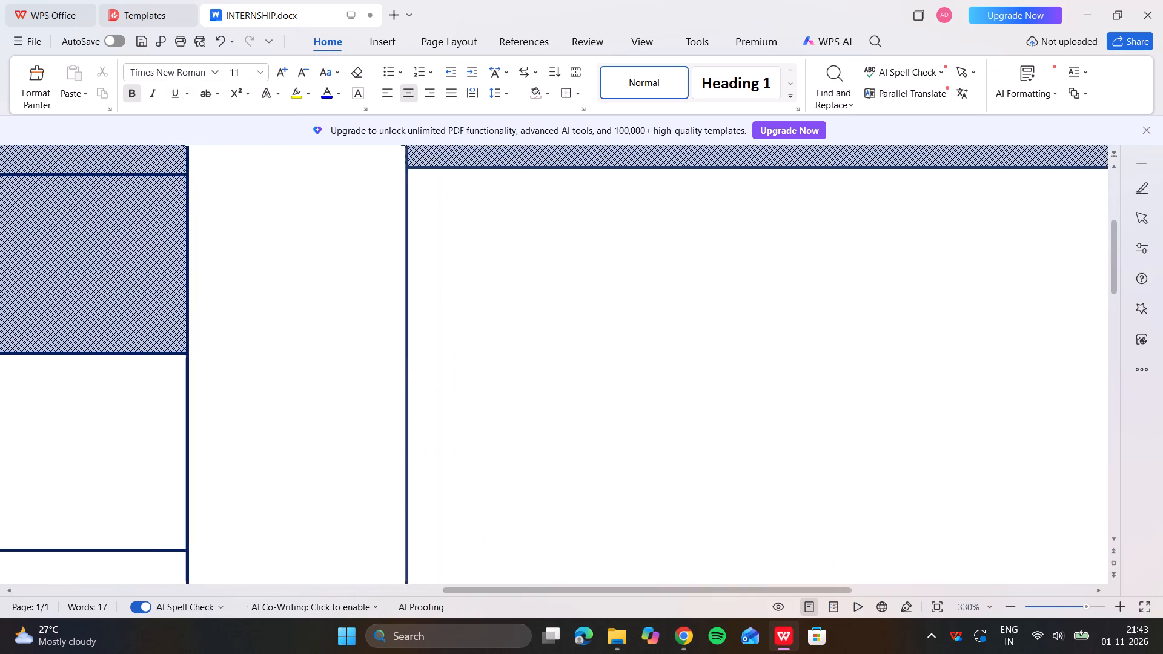
scroll(529, 298, "right", 7)
scroll(529, 298, "up", 5)
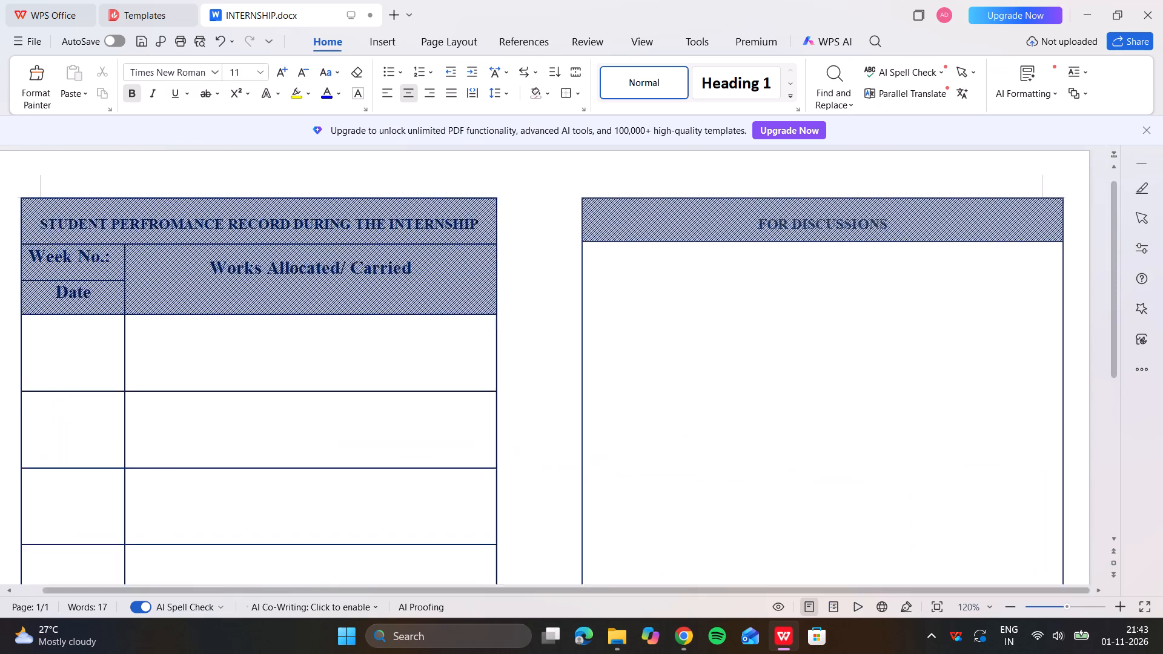
scroll(529, 298, "right", 2)
scroll(529, 298, "left", 1)
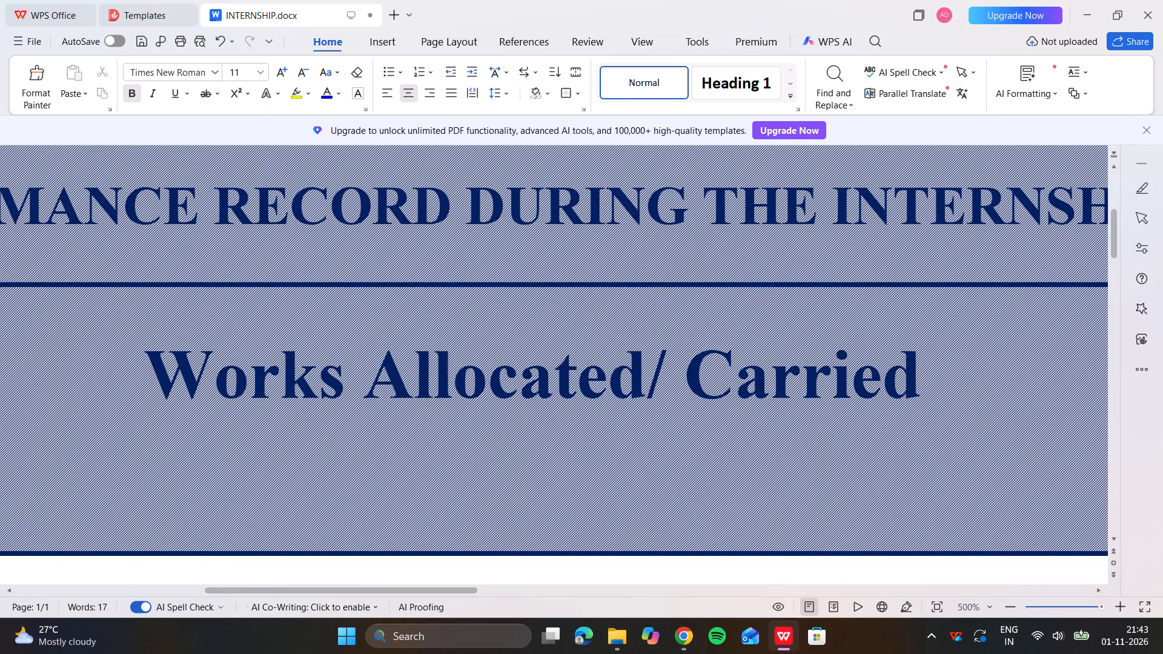
scroll(529, 298, "left", 1)
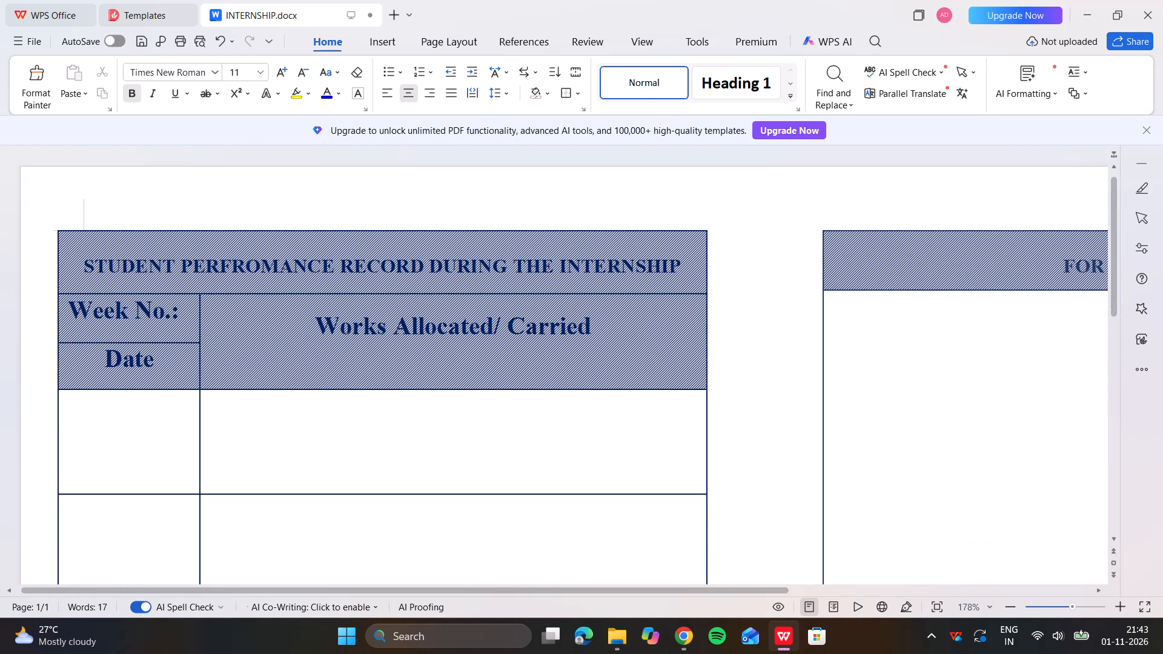
left_click_drag(86, 237, 136, 262)
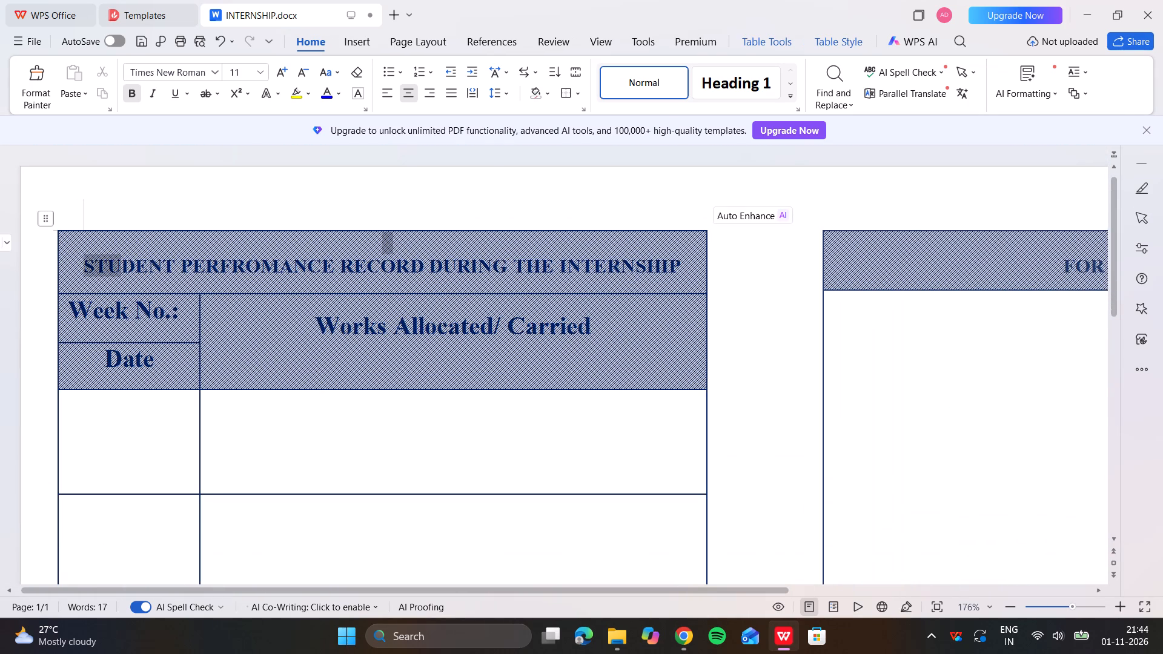
left_click_drag(136, 262, 176, 352)
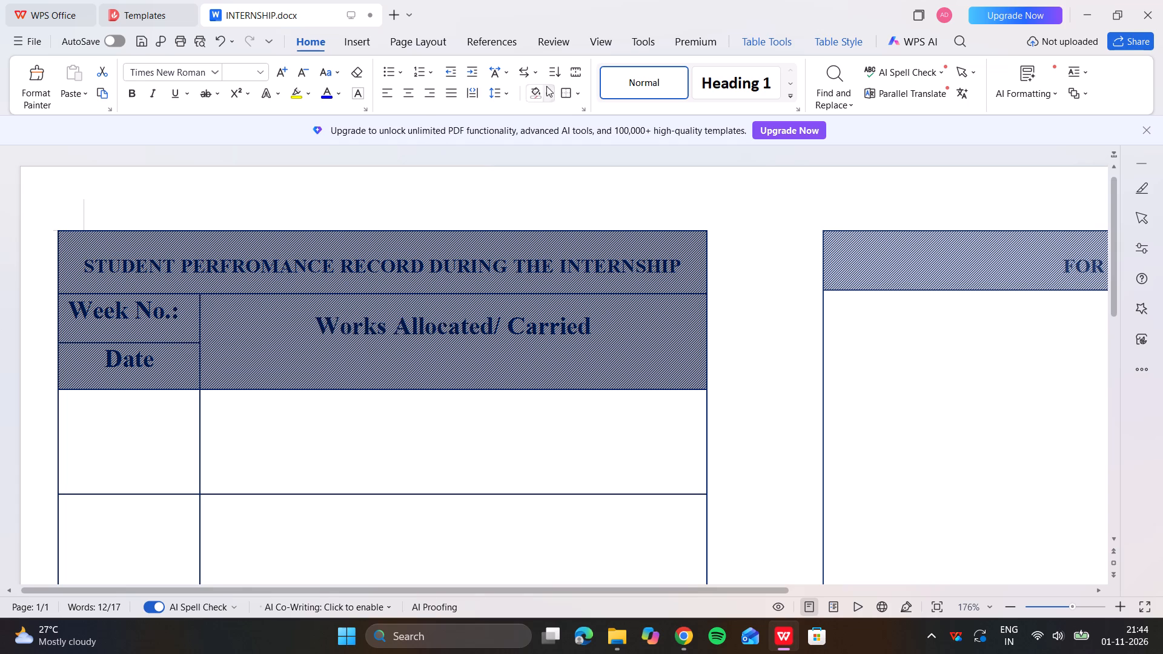
left_click(583, 97)
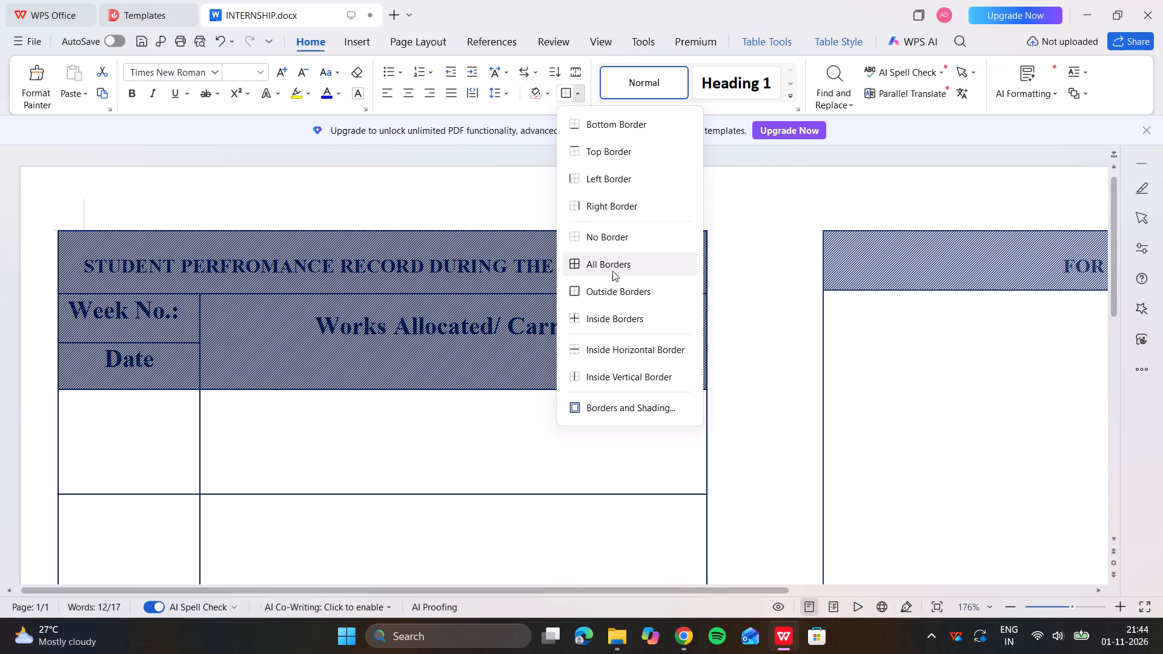
left_click(611, 398)
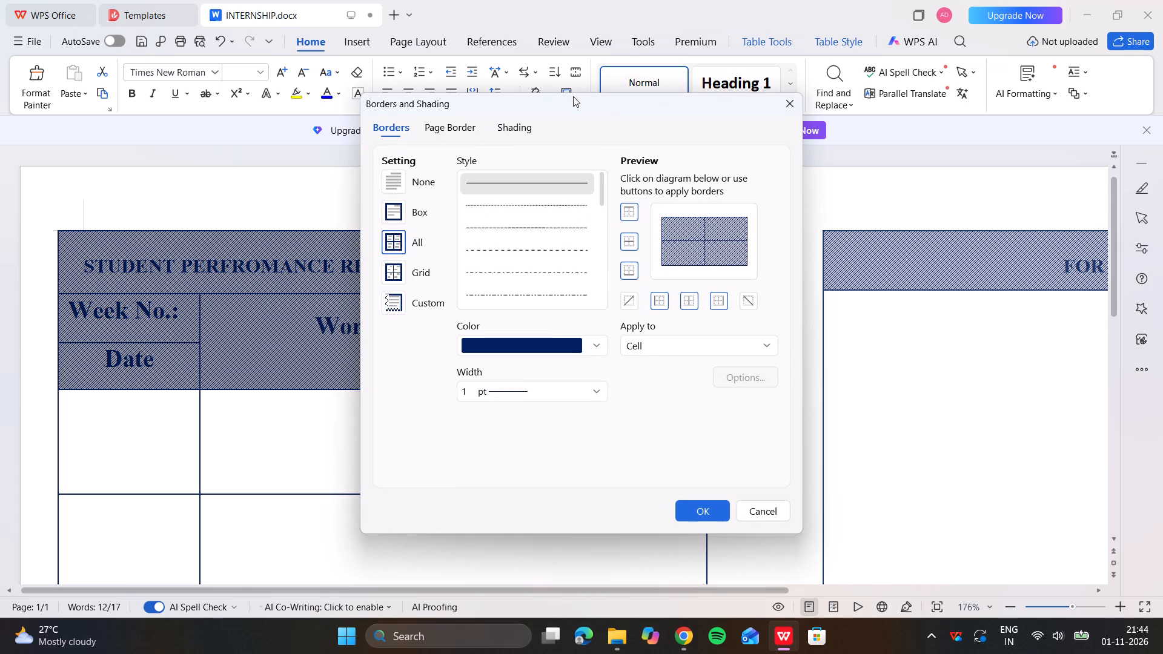
left_click(504, 126)
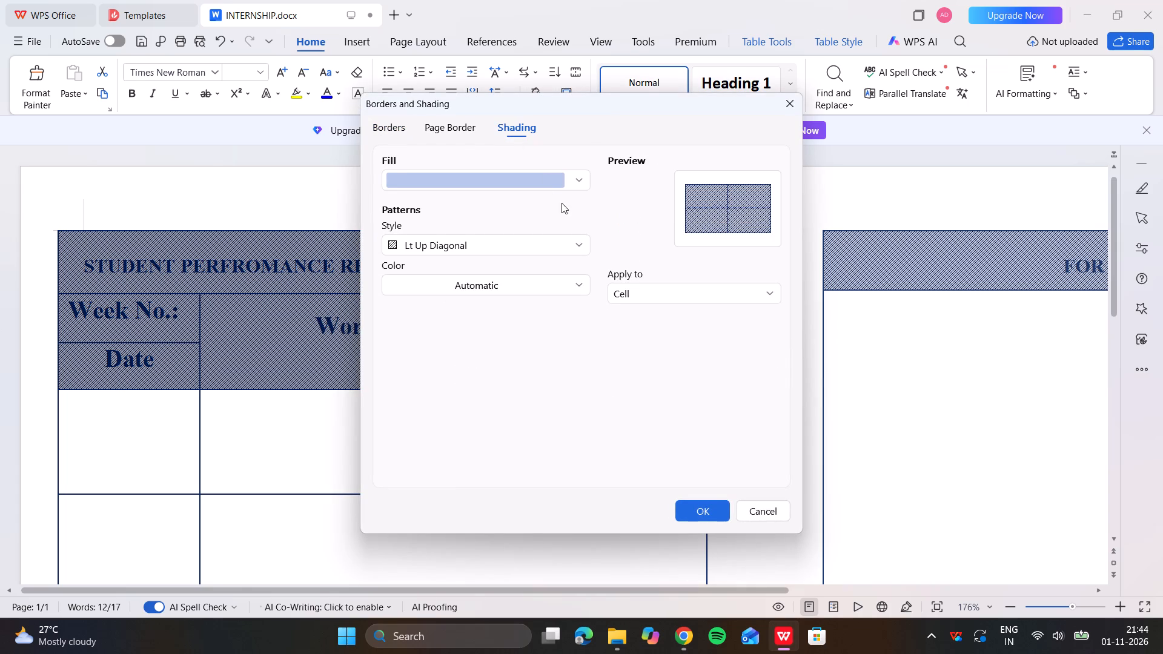
left_click(577, 176)
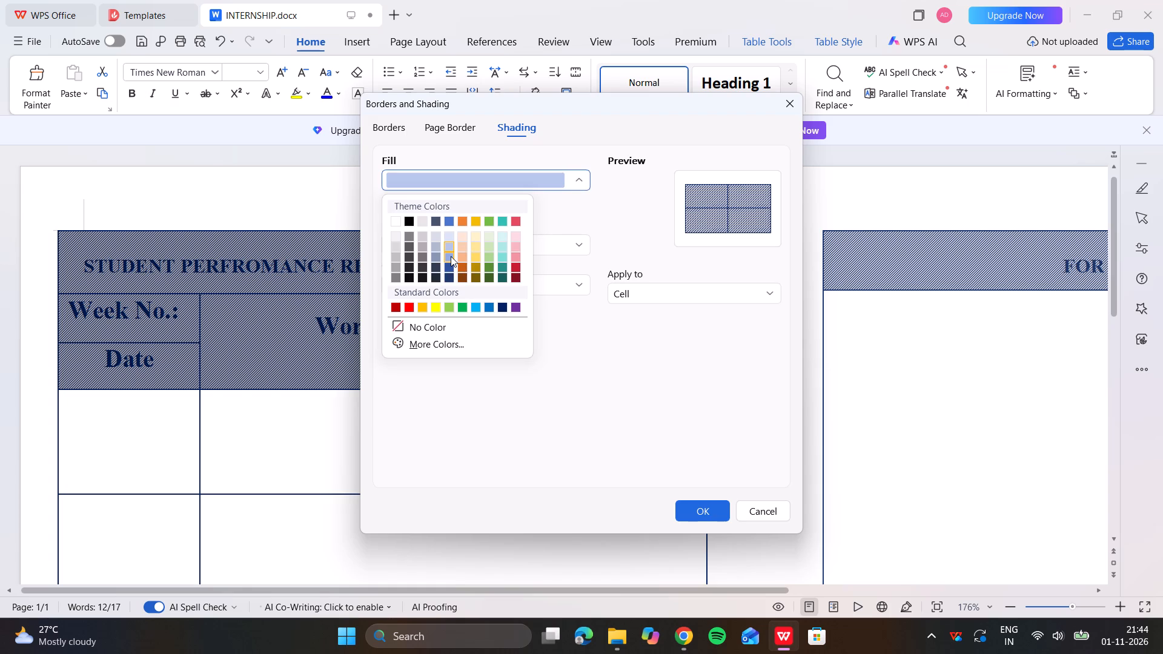
left_click(451, 256)
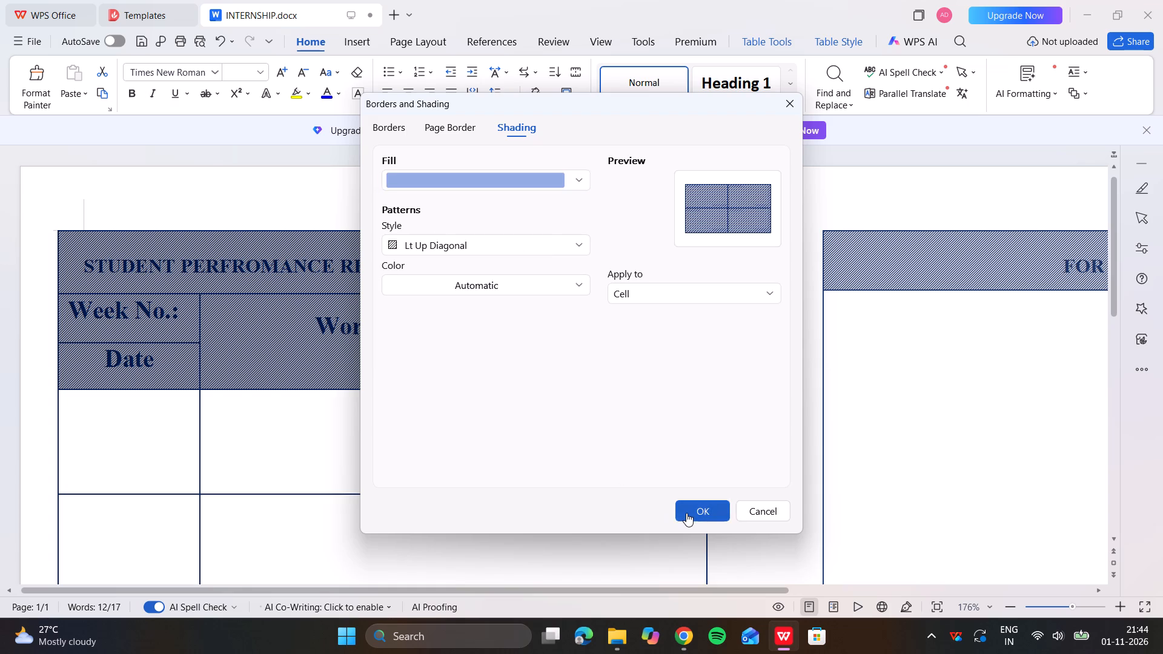
left_click(686, 513)
left_click(742, 266)
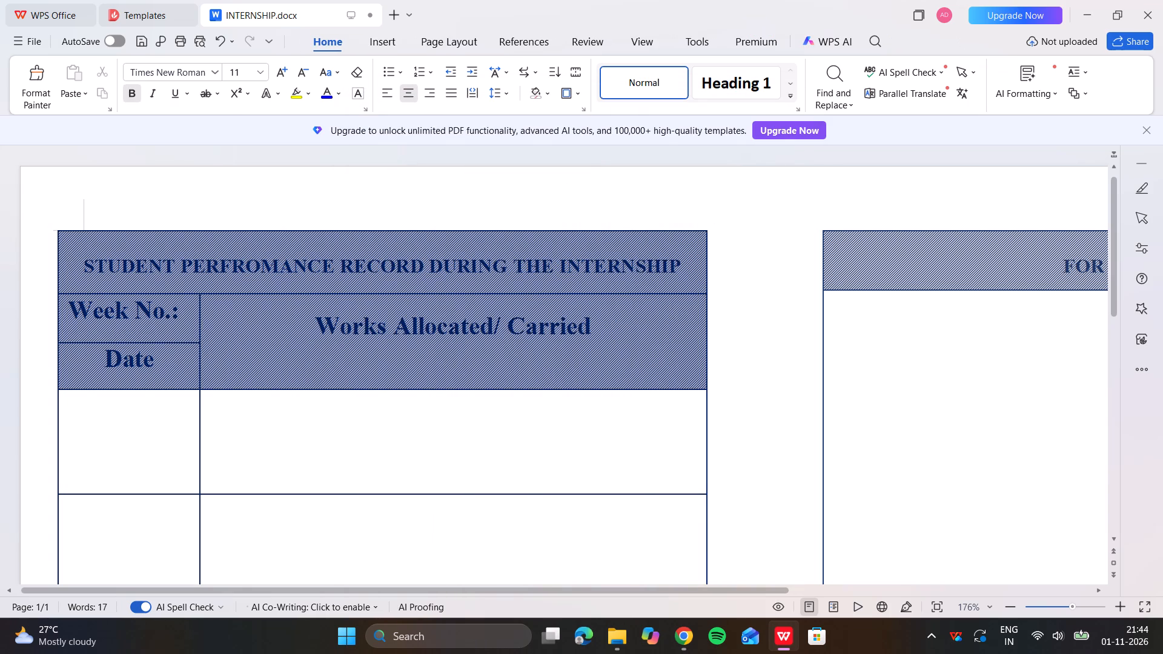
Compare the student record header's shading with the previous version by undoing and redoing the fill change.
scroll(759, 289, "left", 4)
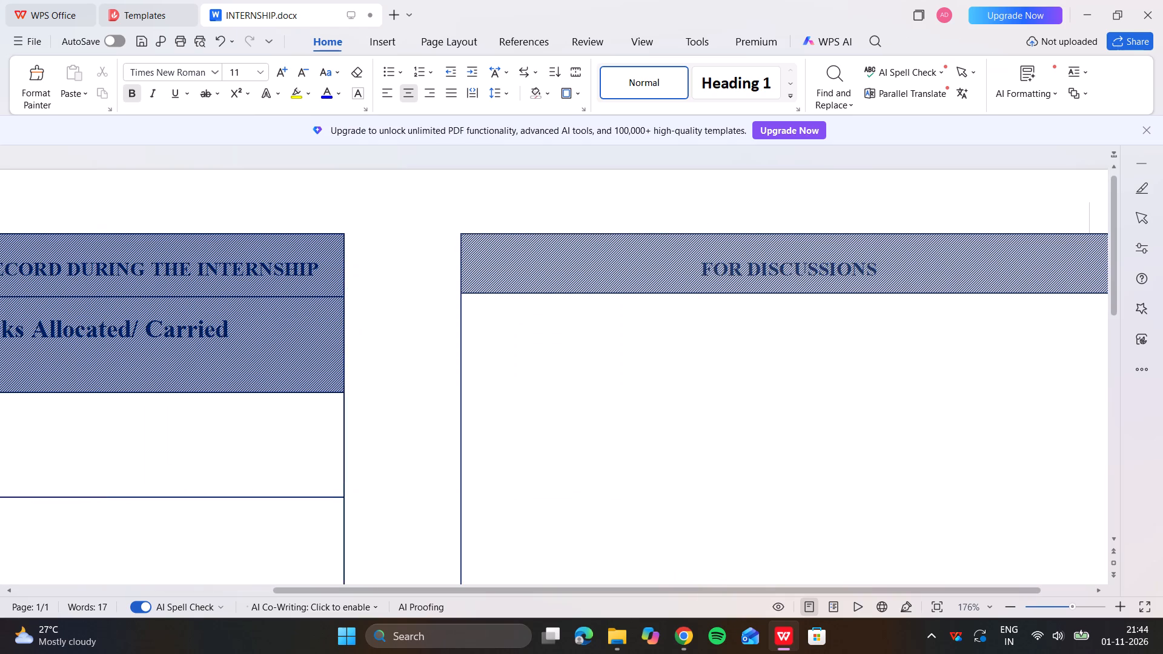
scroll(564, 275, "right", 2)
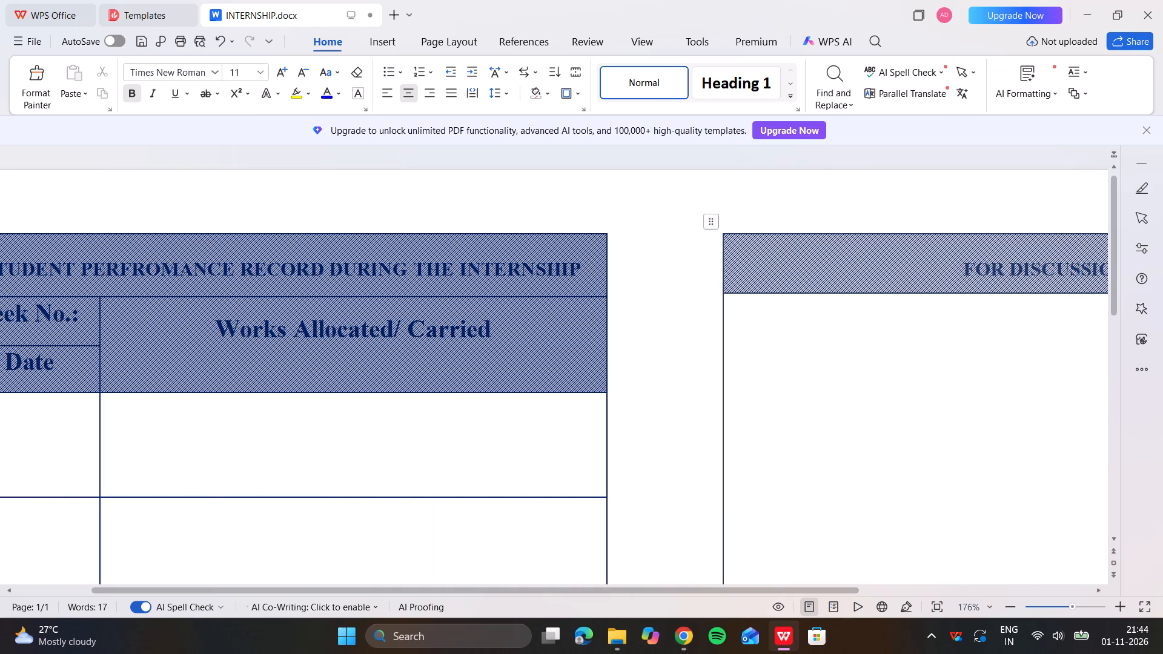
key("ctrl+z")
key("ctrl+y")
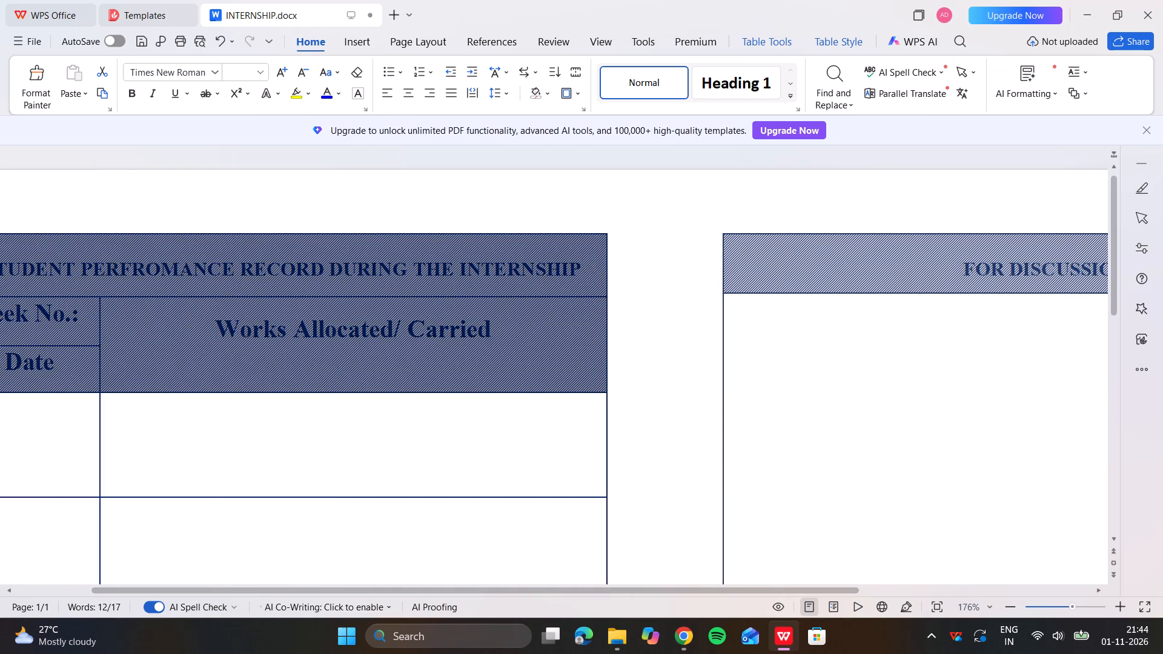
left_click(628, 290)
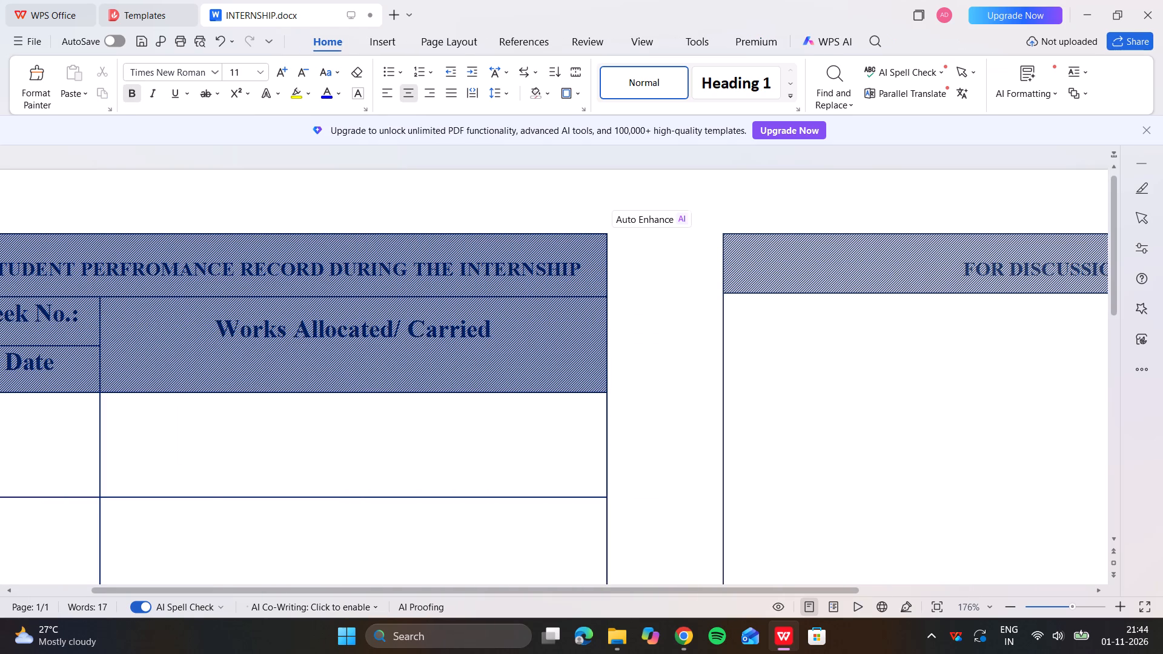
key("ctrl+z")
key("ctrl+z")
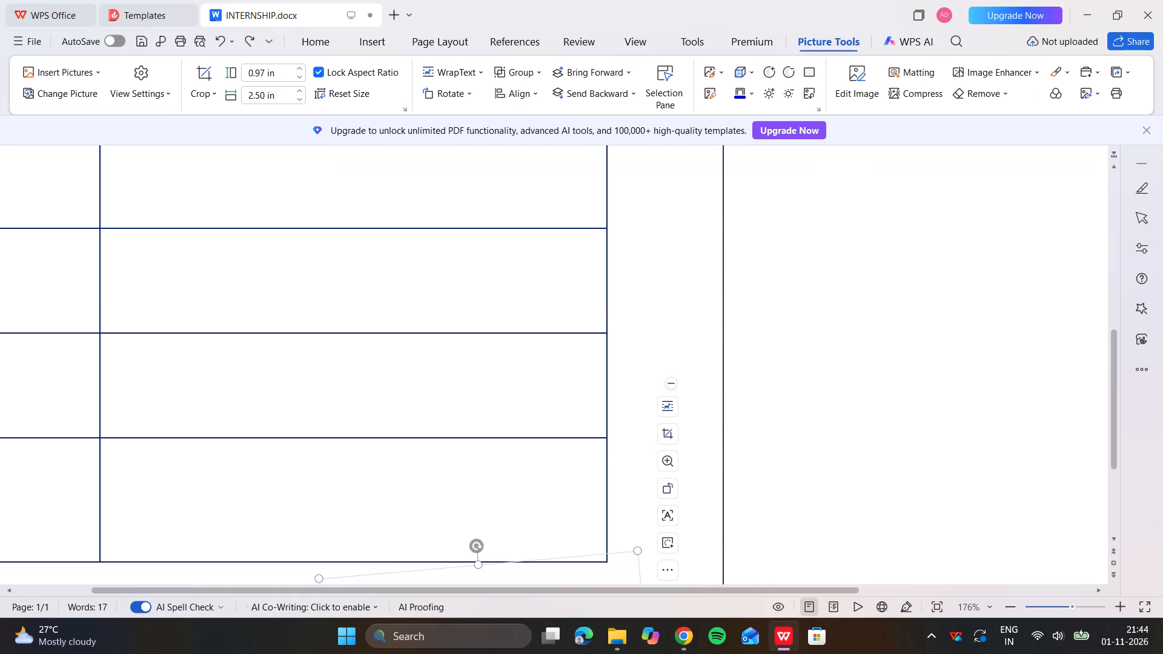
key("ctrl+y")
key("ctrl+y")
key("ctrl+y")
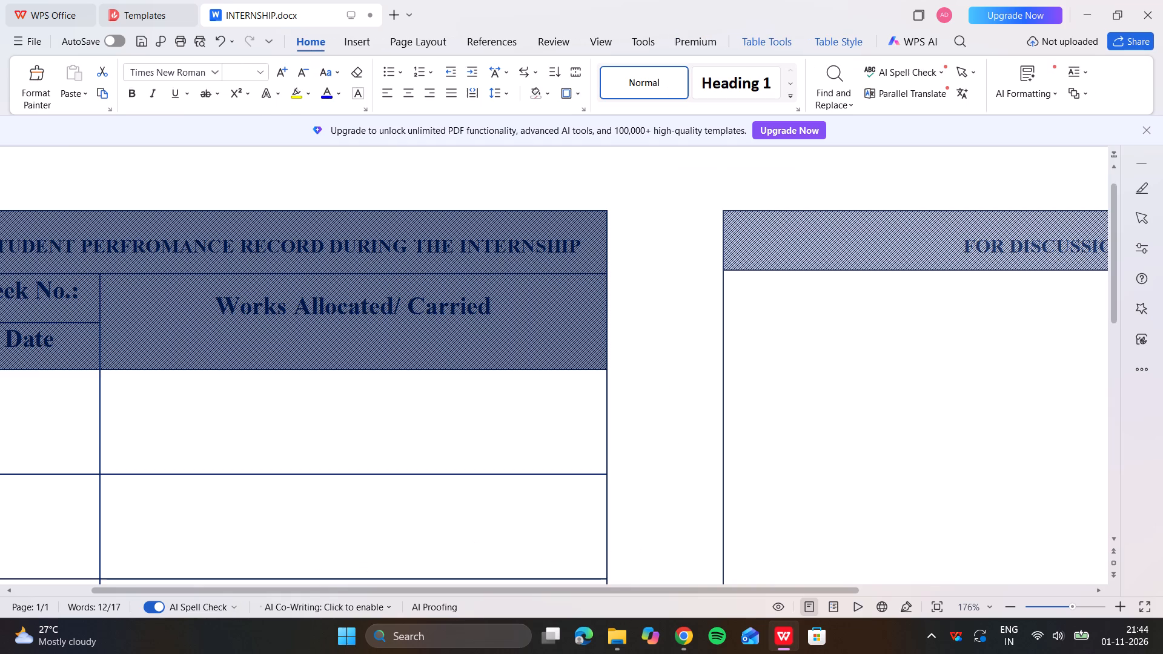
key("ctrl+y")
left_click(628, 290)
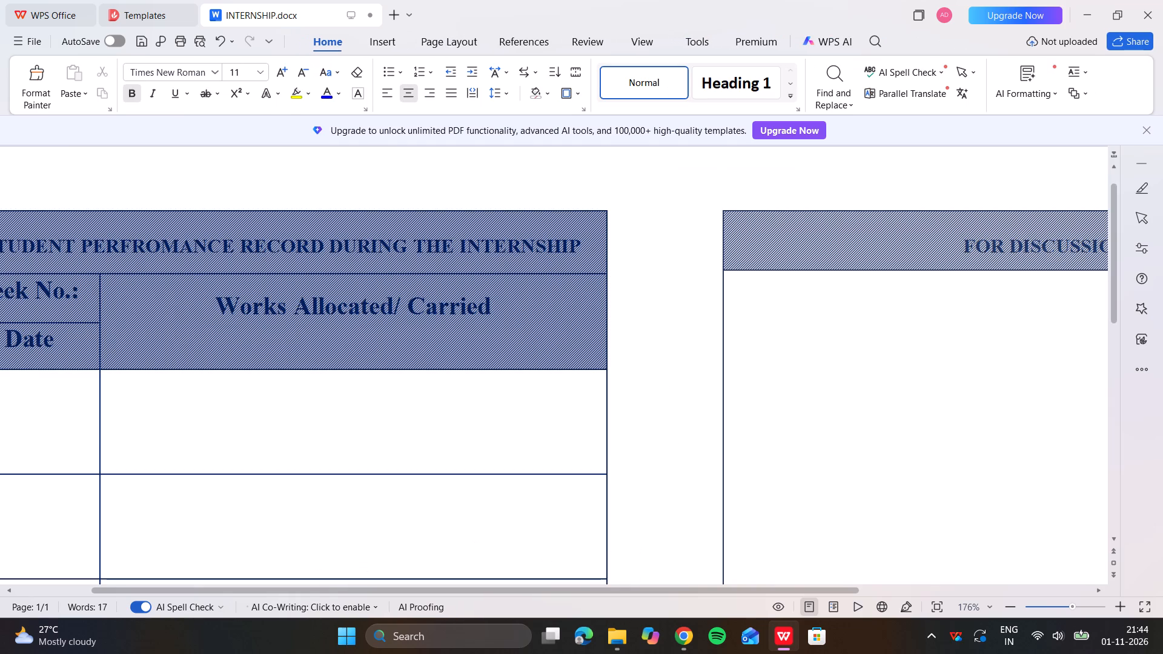
Set the shading fill of the FOR DISCUSSIONS header cell to the same darker blue theme shade.
triple_click(741, 237)
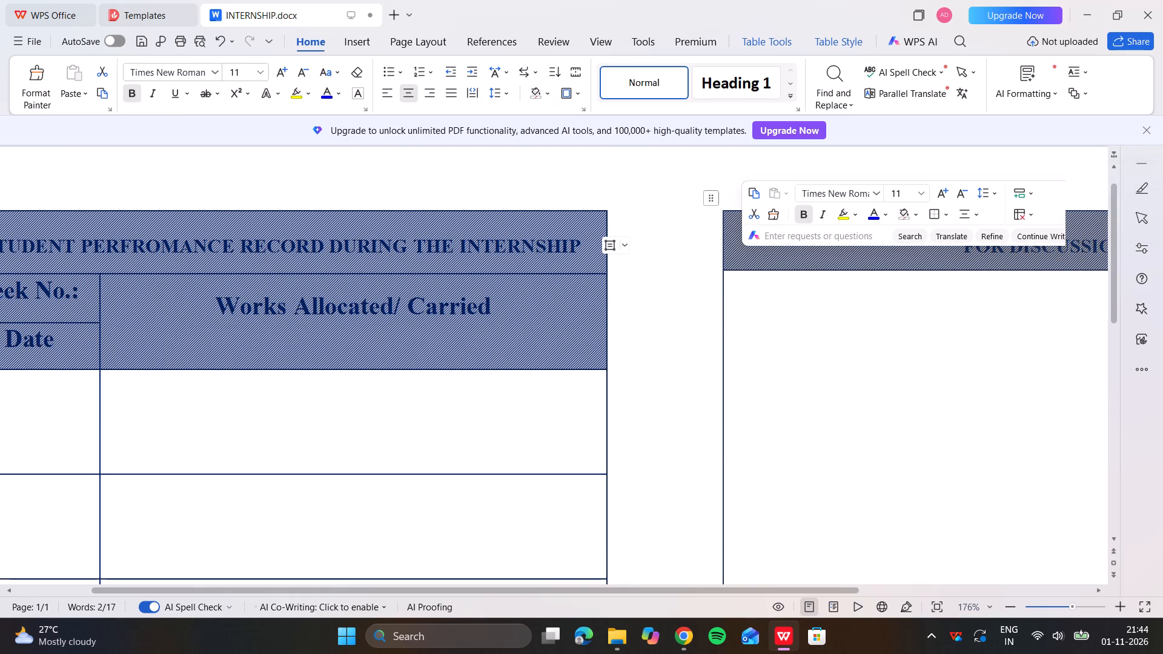
left_click(571, 94)
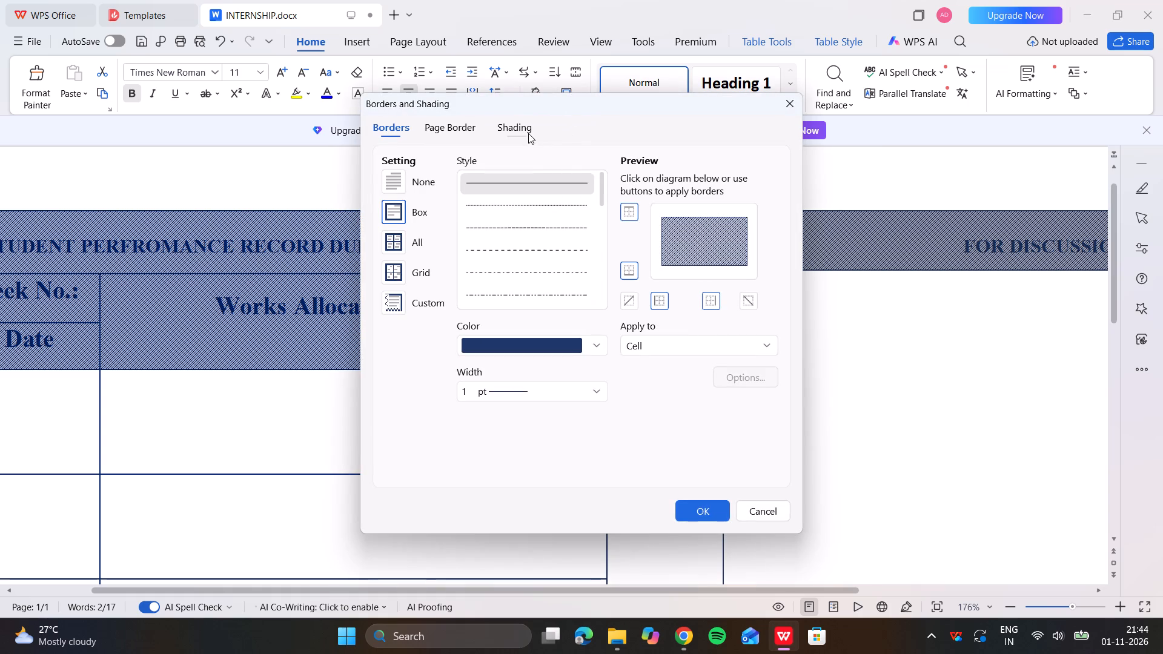
left_click(526, 130)
left_click(577, 180)
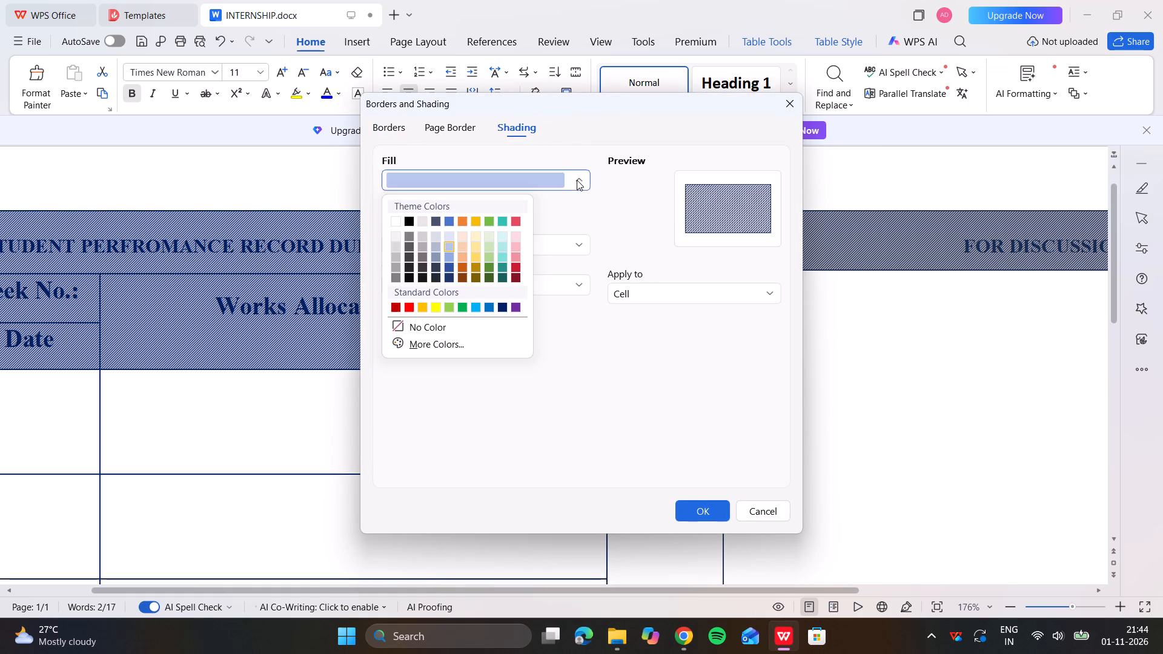
left_click(449, 257)
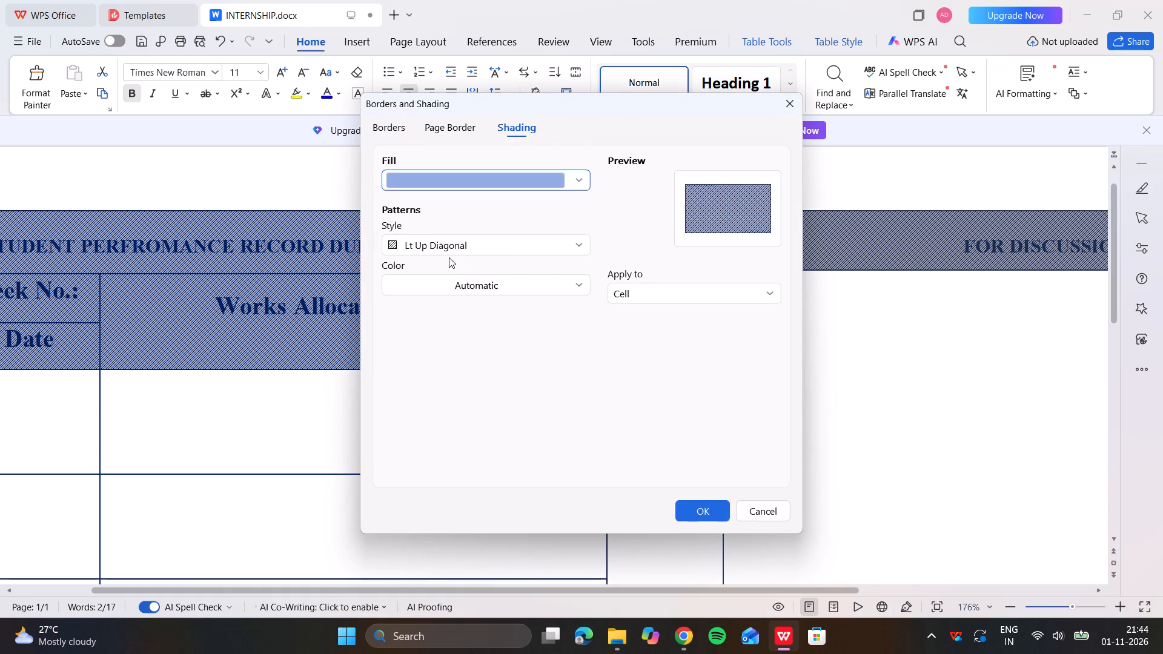
left_click(702, 511)
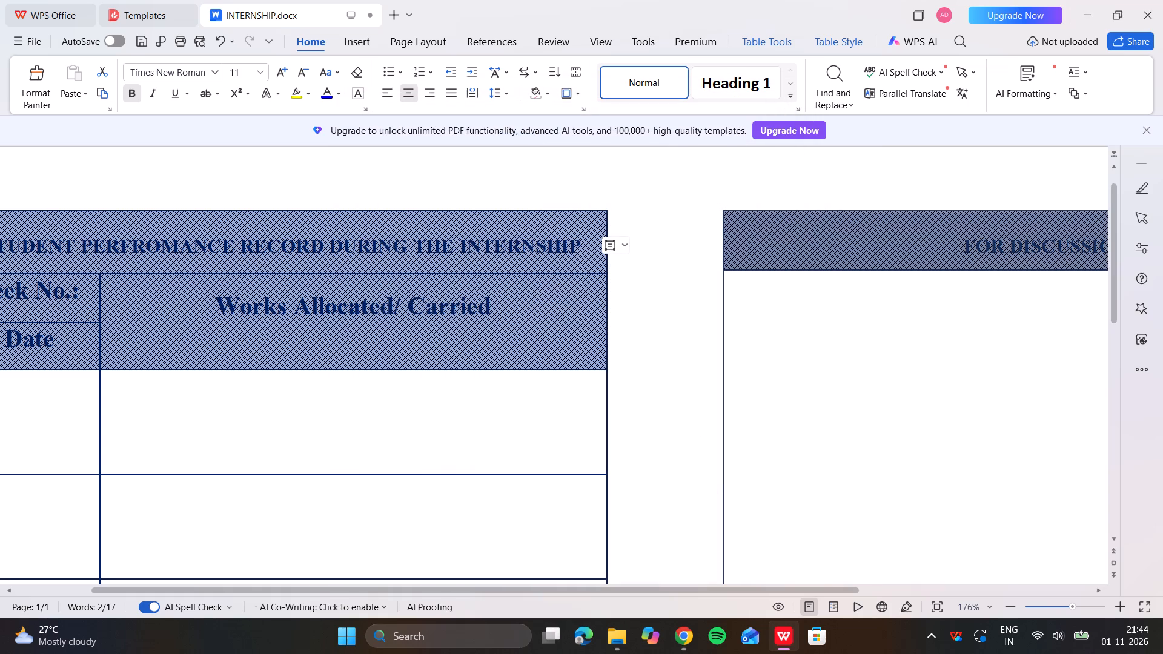
left_click(669, 308)
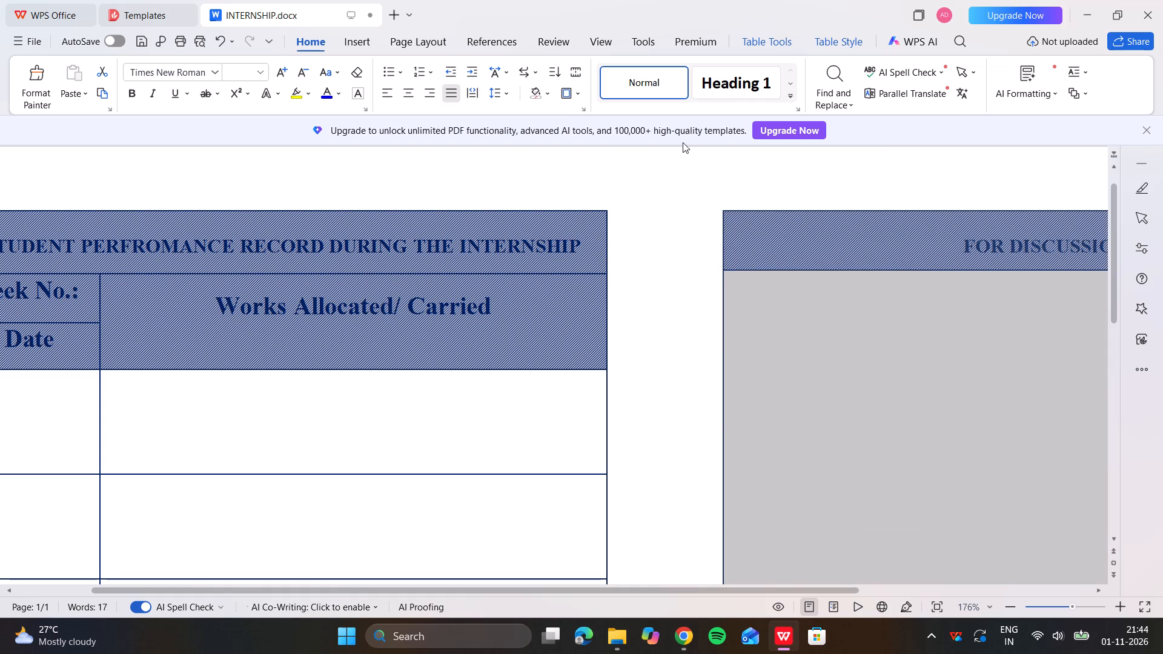
left_click(677, 164)
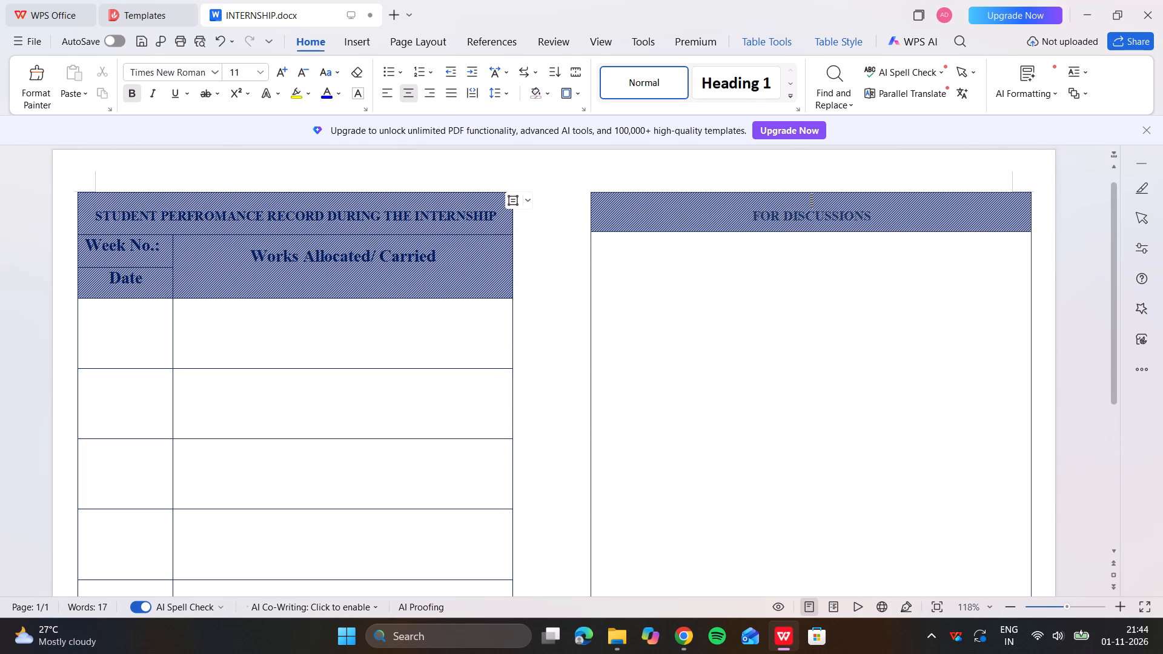
Save the INTERNSHIP document.
key("ctrl+s")
key("ctrl+s")
key("ctrl+s")
key("ctrl+s")
key("ctrl+s")
key("ctrl+s")
key("ctrl+s")
key("ctrl+s")
key("ctrl+s")
key("ctrl+s")
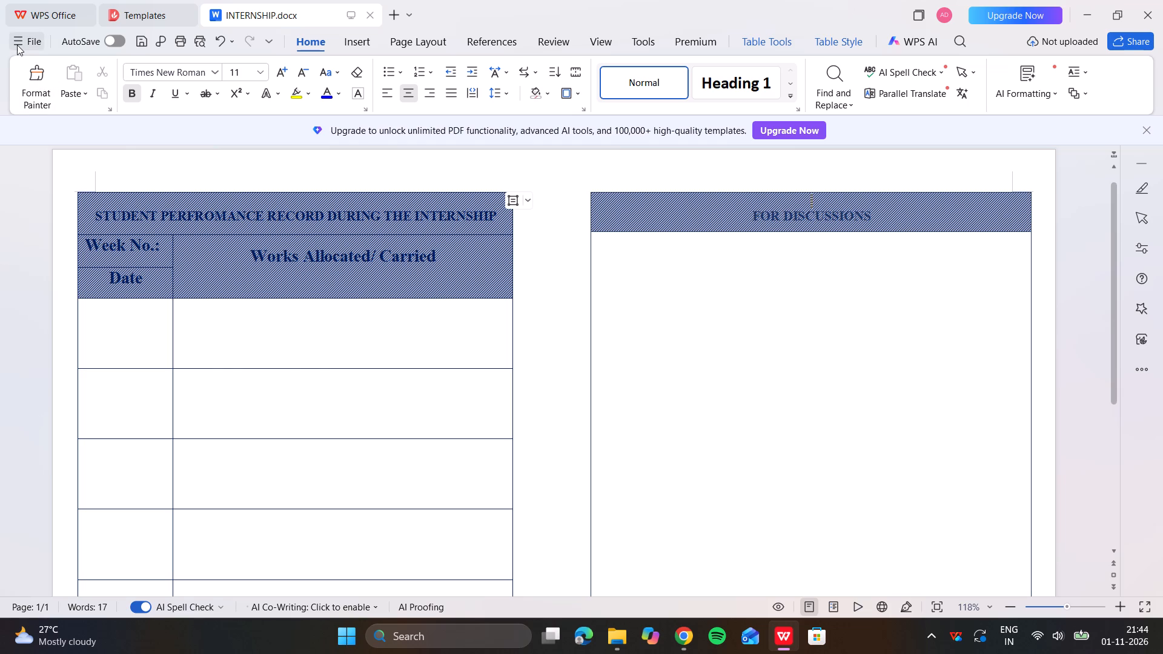
Export page 1 of the document as a standard-quality PDF to the source folder, replacing the existing INTERNSHIP PDF.
left_click(17, 45)
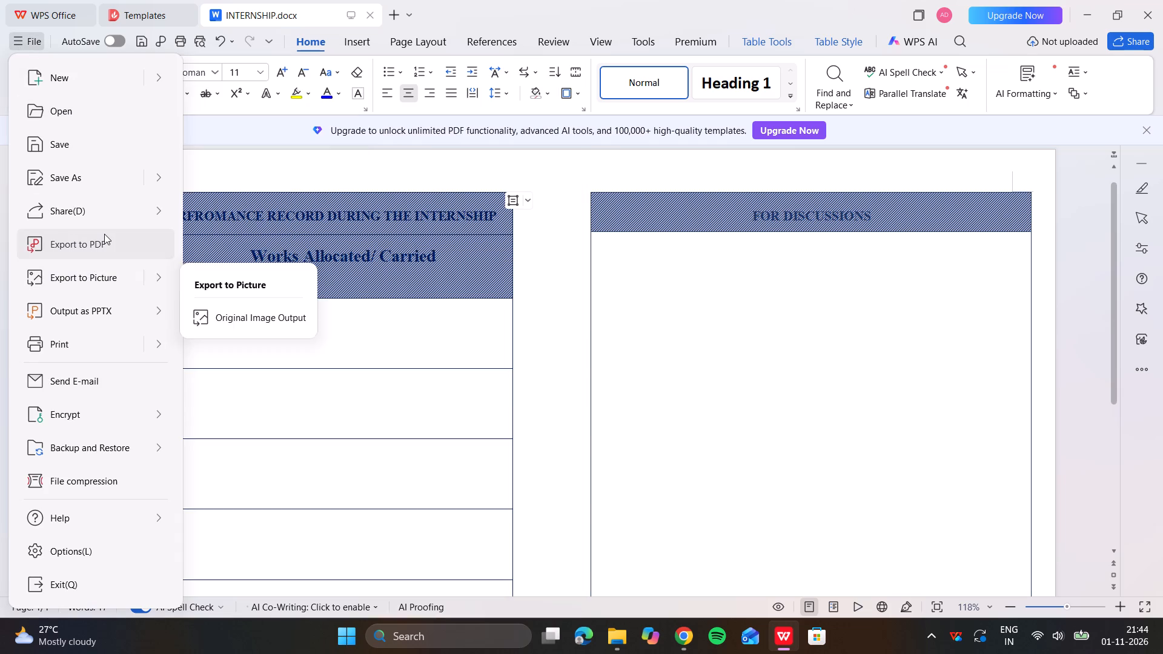
left_click(104, 234)
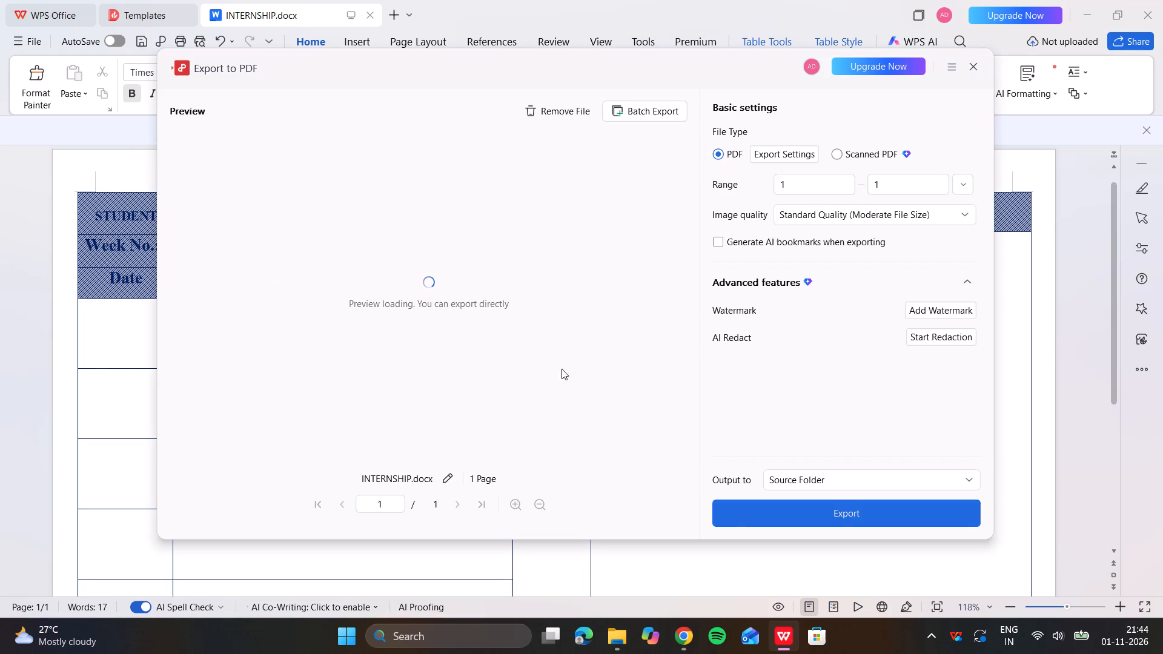
left_click(845, 504)
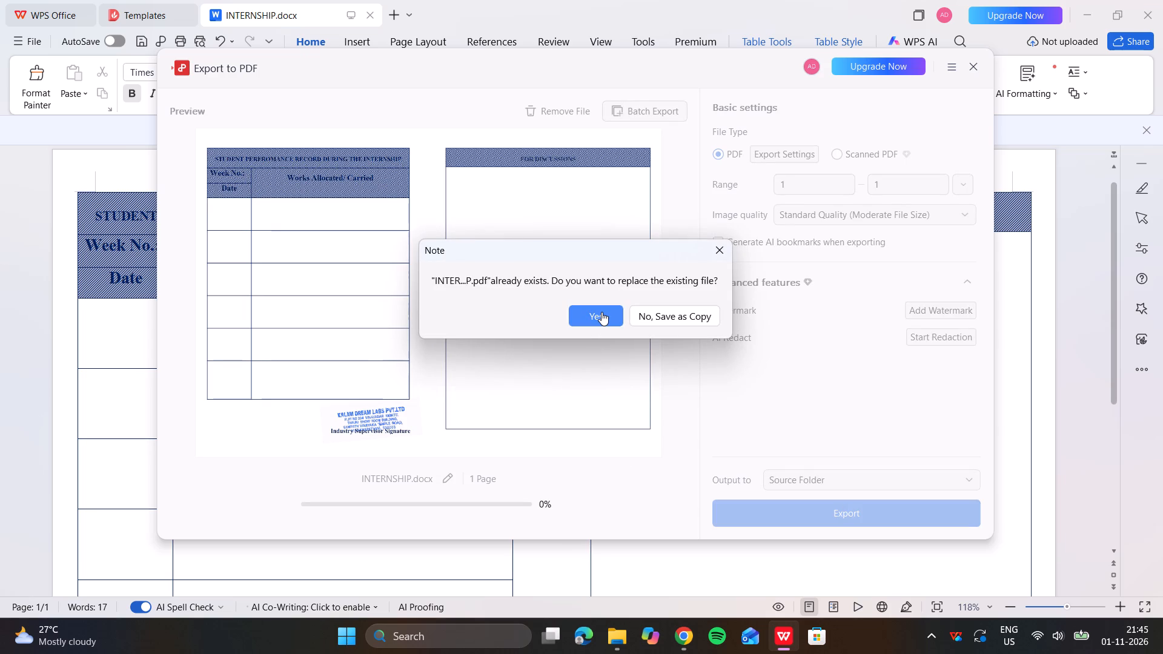
left_click(601, 312)
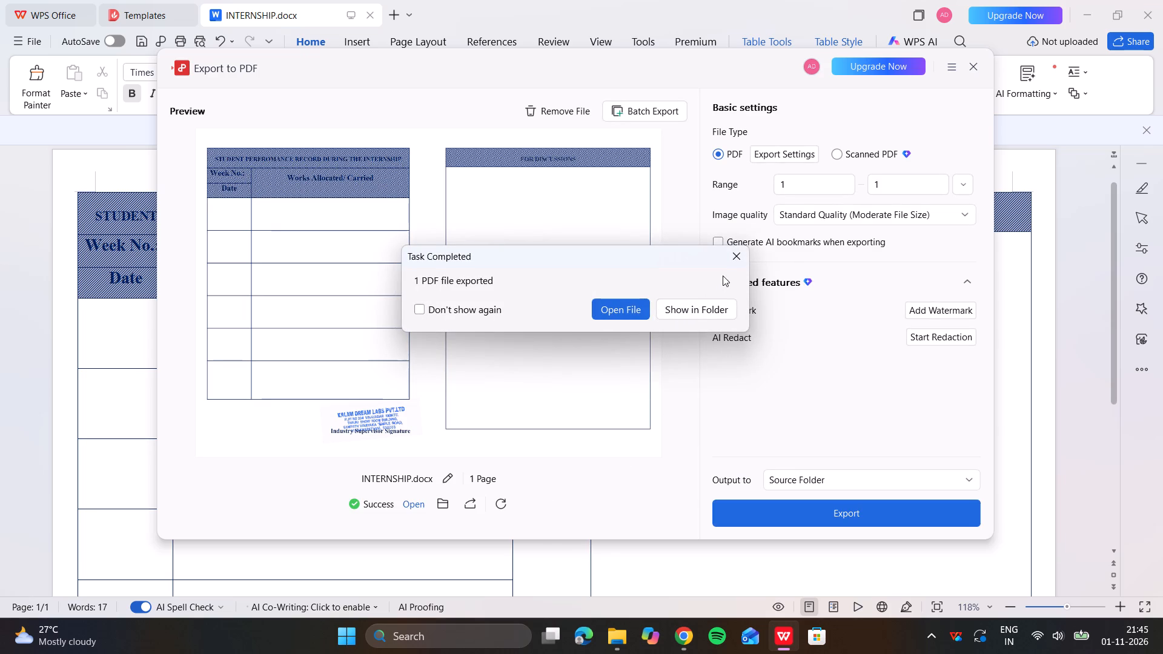
Dismiss the export completion notice and close the Export to PDF window.
left_click(737, 255)
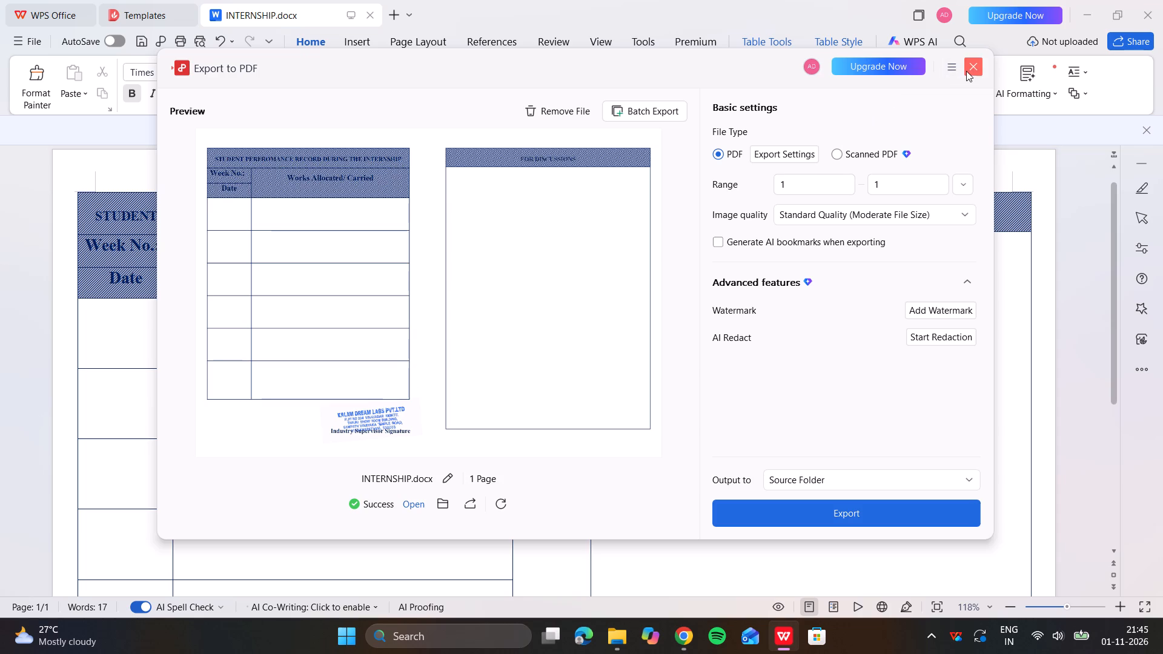
left_click(966, 71)
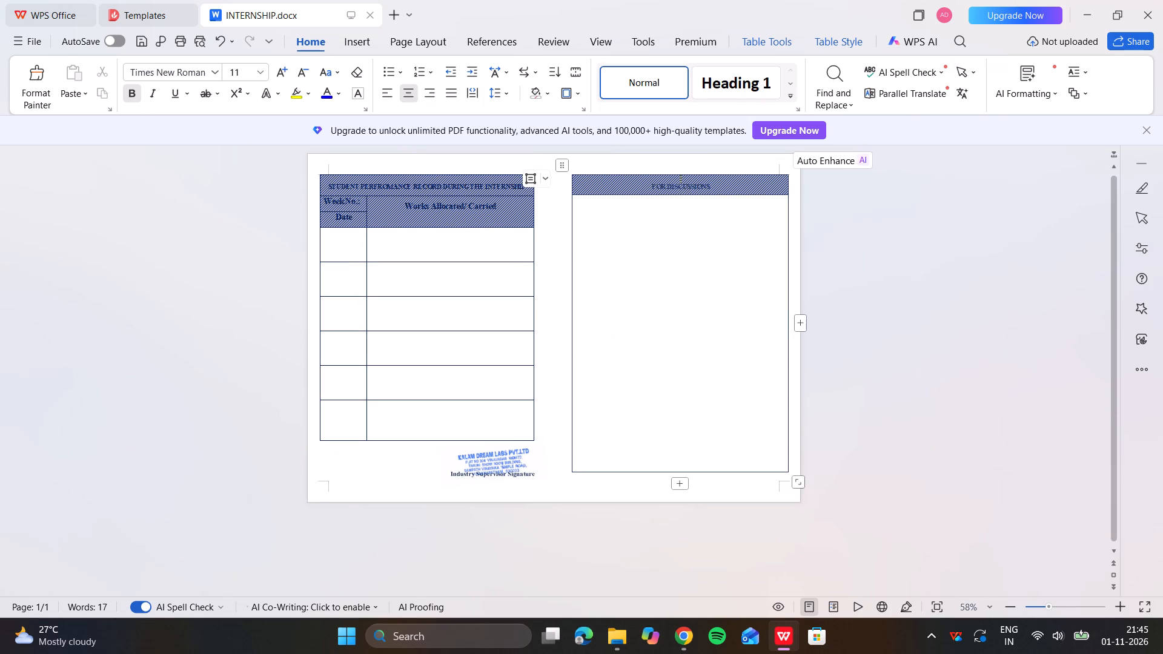
Add a blank second page by inserting a new paragraph after the FOR DISCUSSIONS table.
left_click(784, 477)
left_click(784, 477)
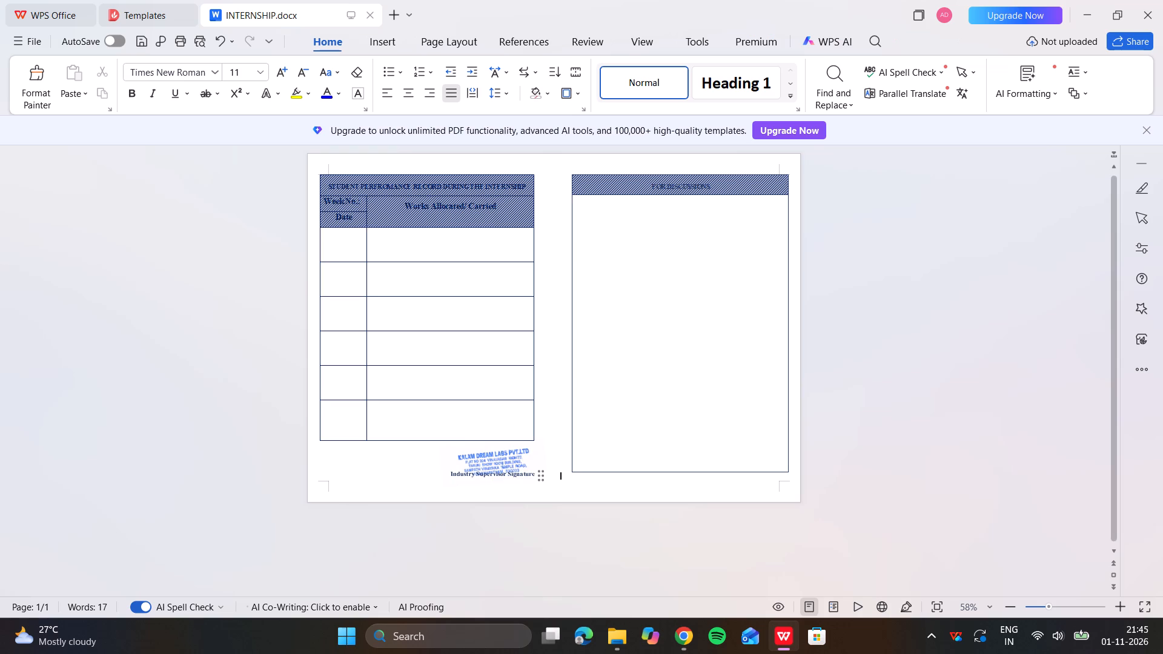
key("Return")
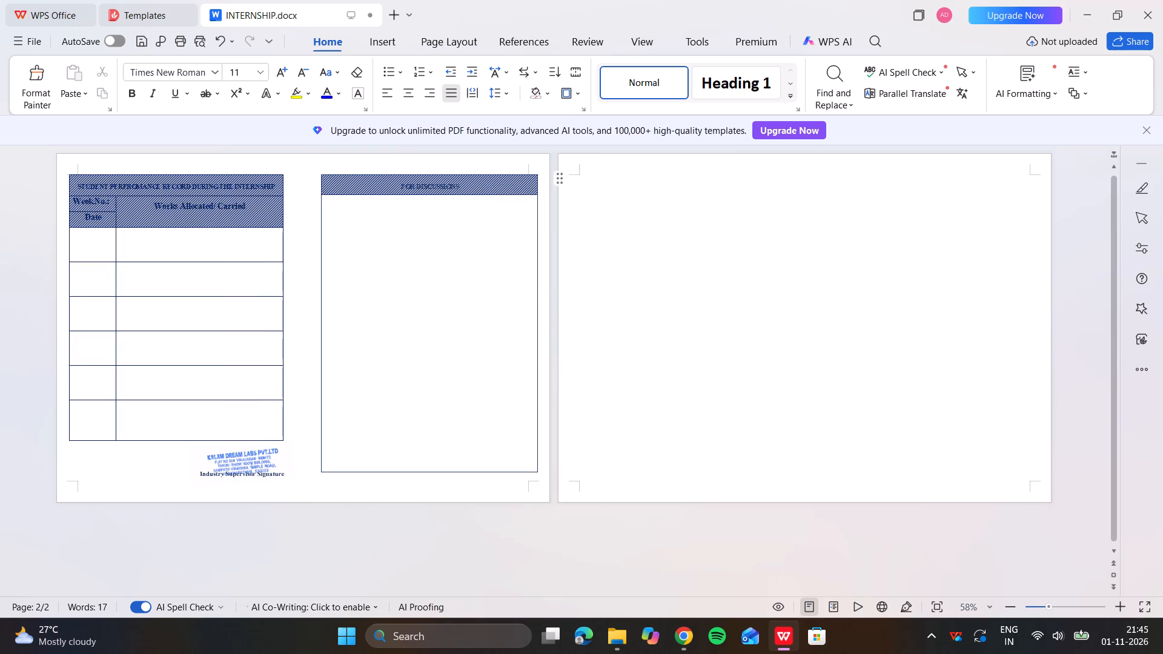
Copy the entire FOR DISCUSSIONS table from page 1.
left_click_drag(311, 176, 379, 301)
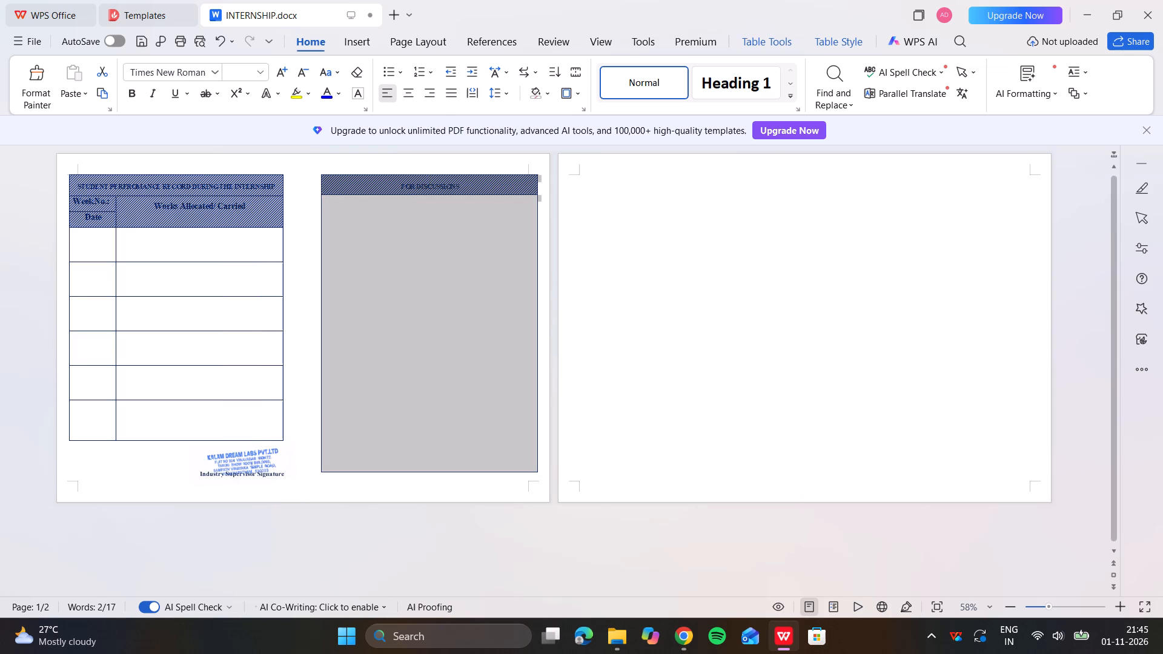
key("ctrl+c")
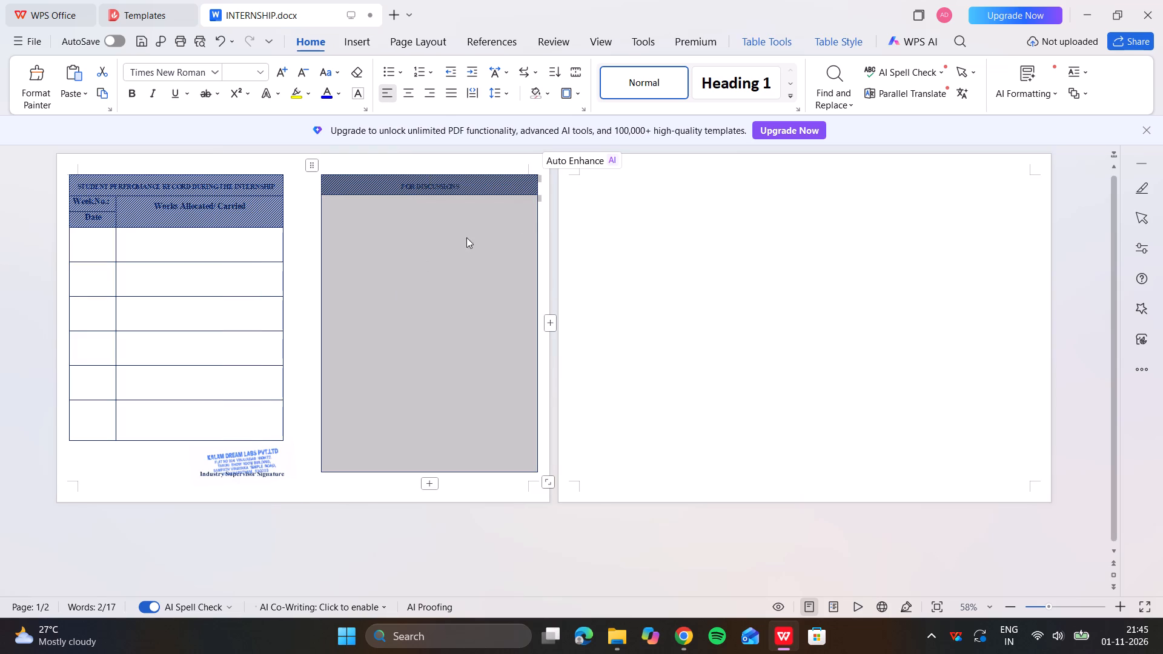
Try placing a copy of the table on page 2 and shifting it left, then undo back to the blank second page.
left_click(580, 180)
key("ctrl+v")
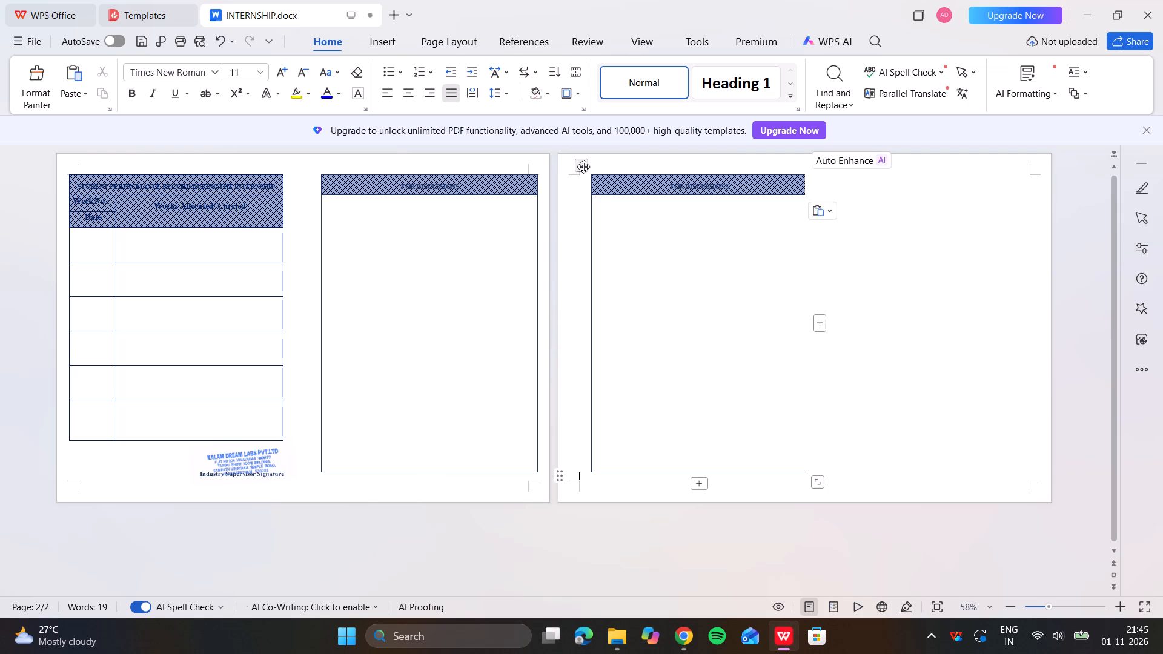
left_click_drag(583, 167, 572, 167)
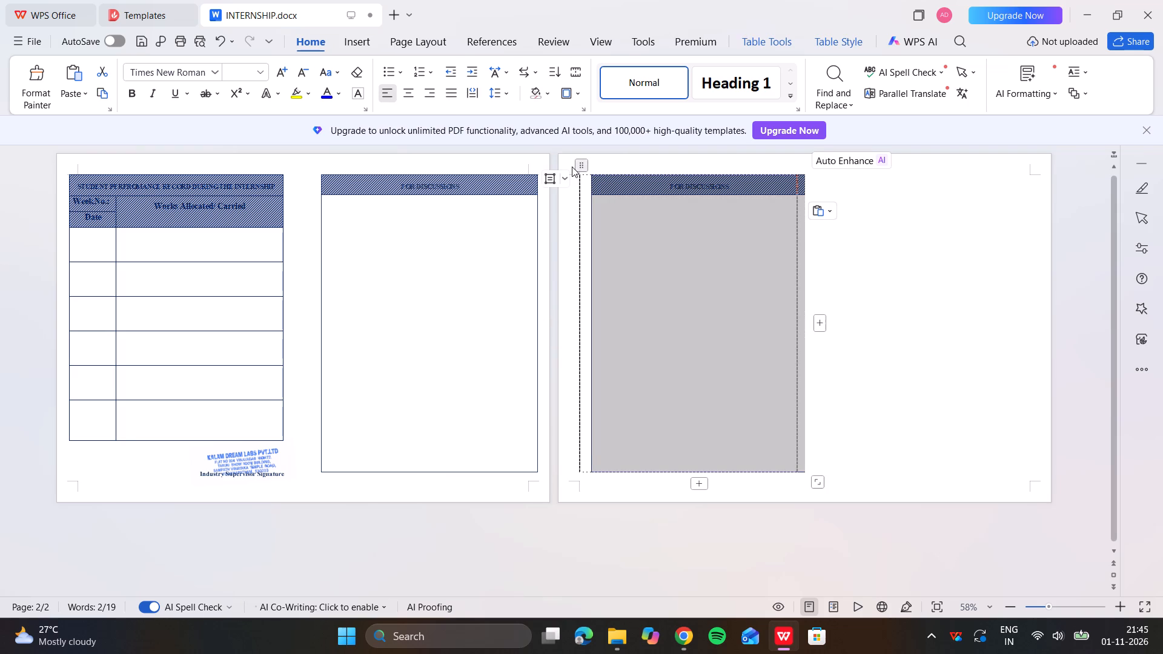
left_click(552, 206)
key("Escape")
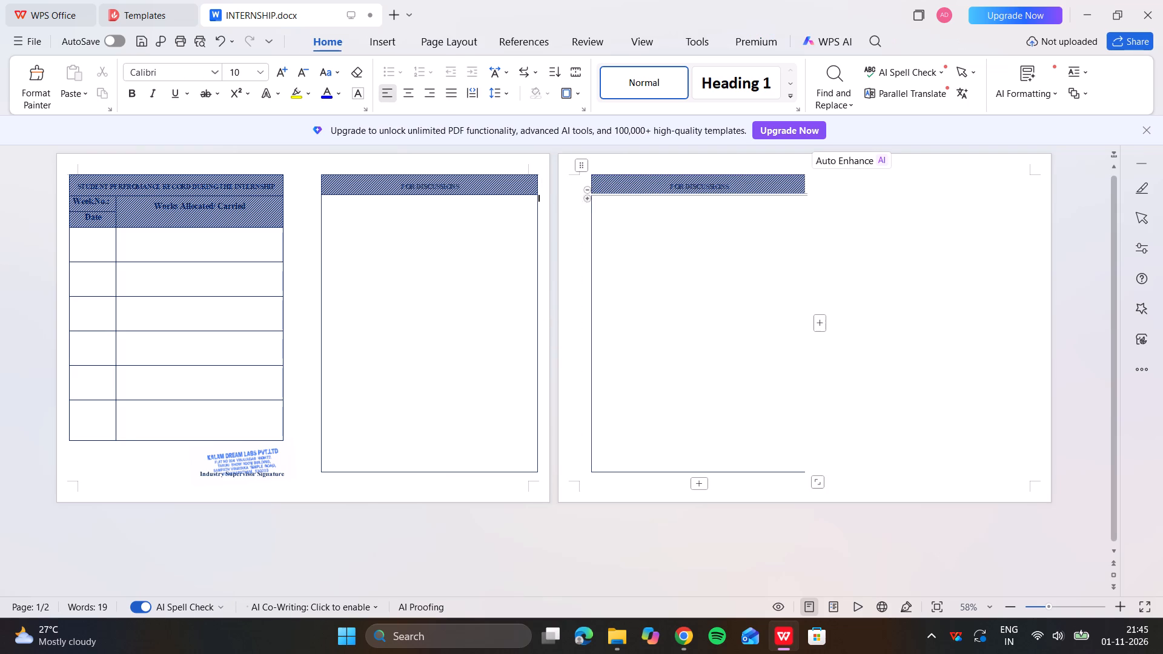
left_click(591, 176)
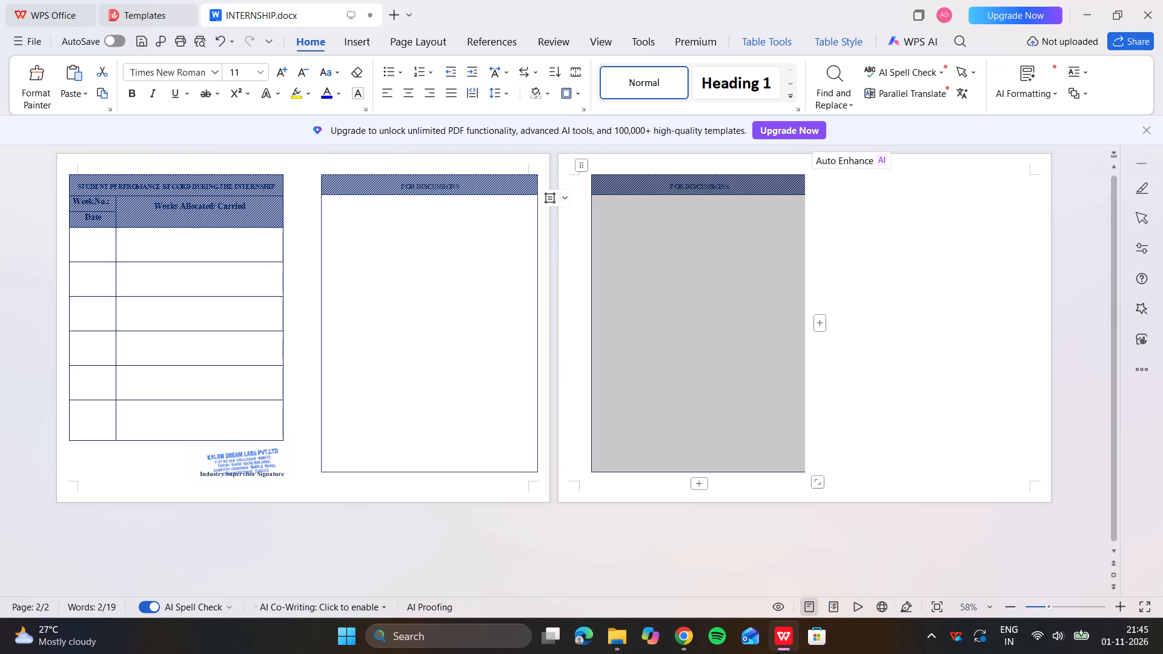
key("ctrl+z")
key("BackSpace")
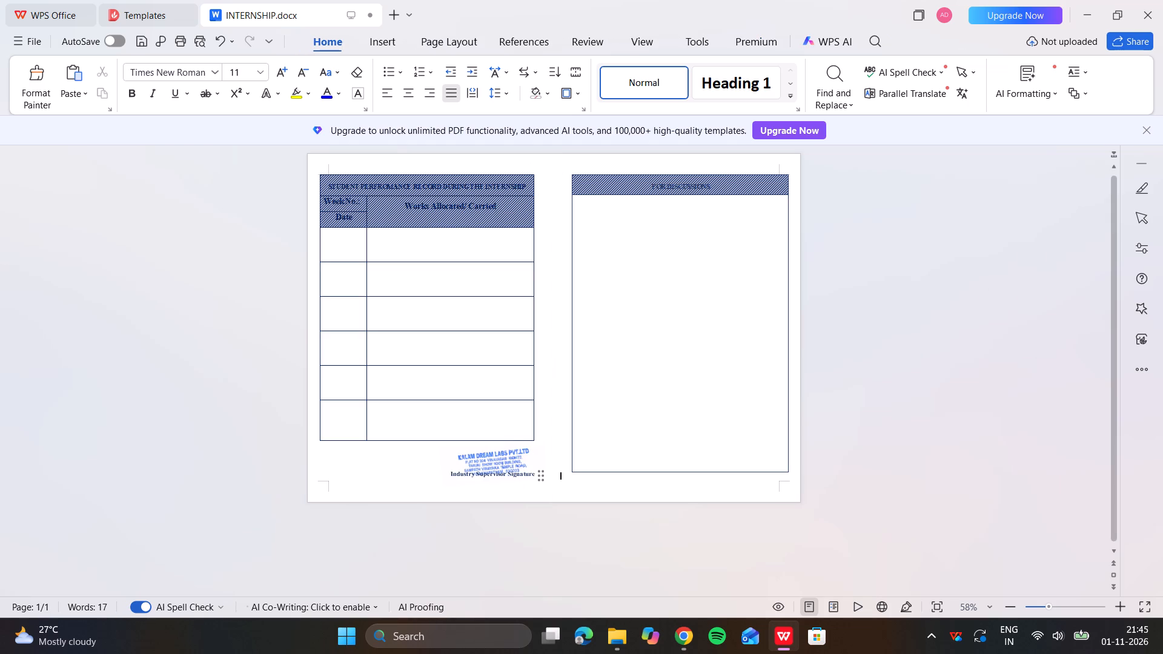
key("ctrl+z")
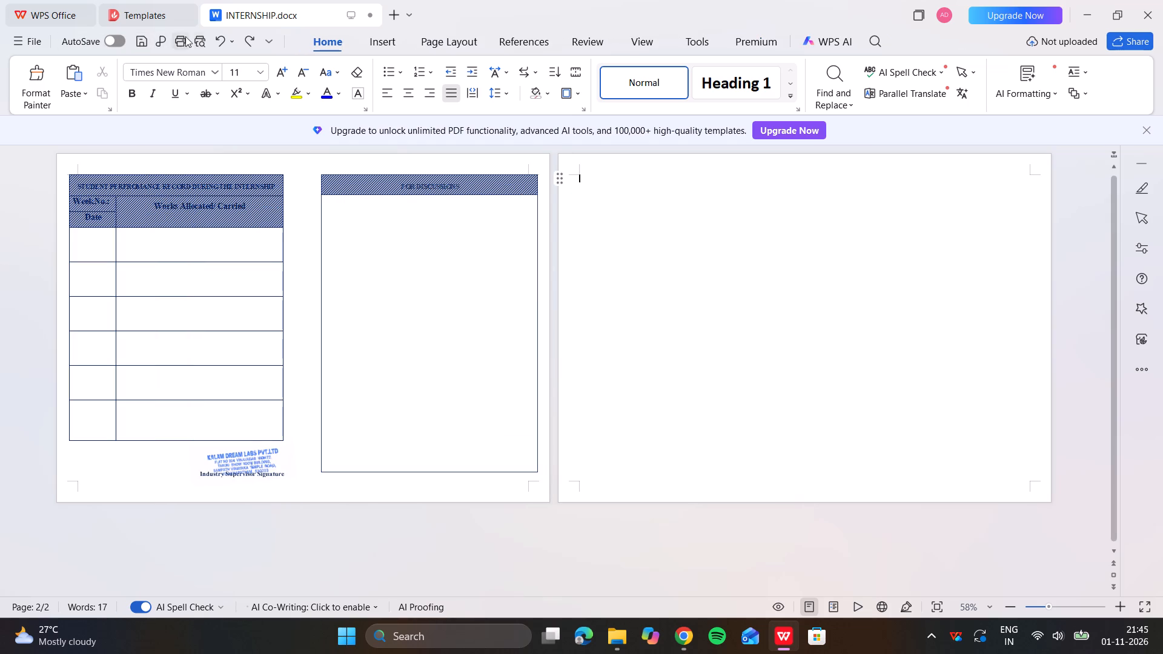
Apply the Narrow margin preset with 0.5 in on all sides.
left_click(448, 38)
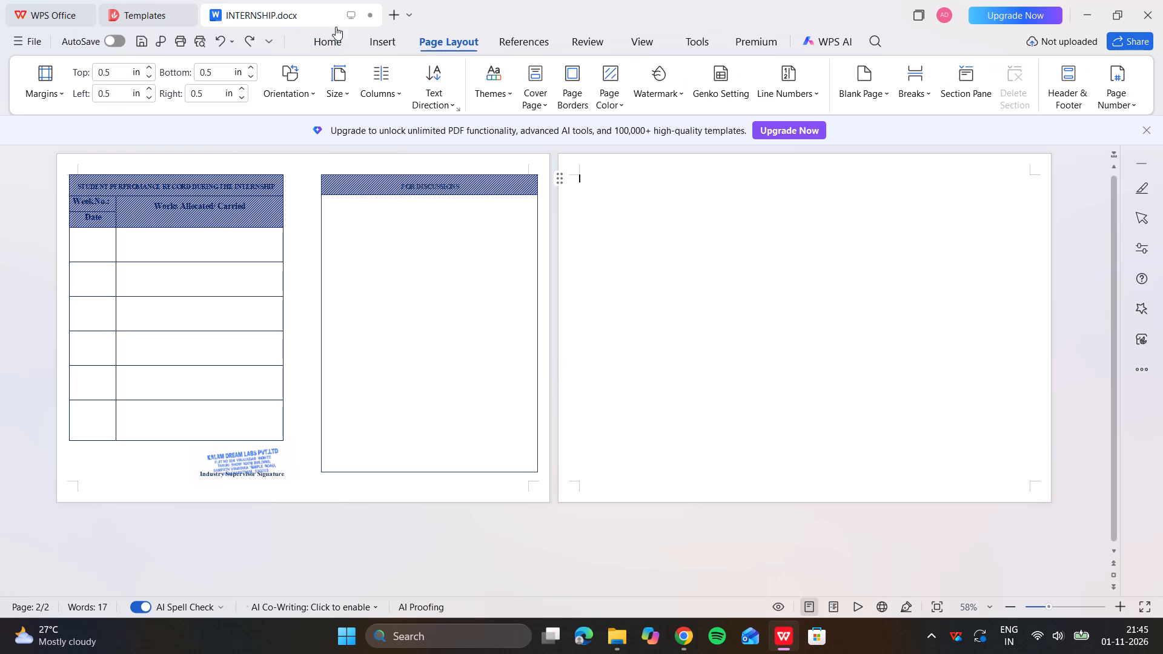
left_click(65, 97)
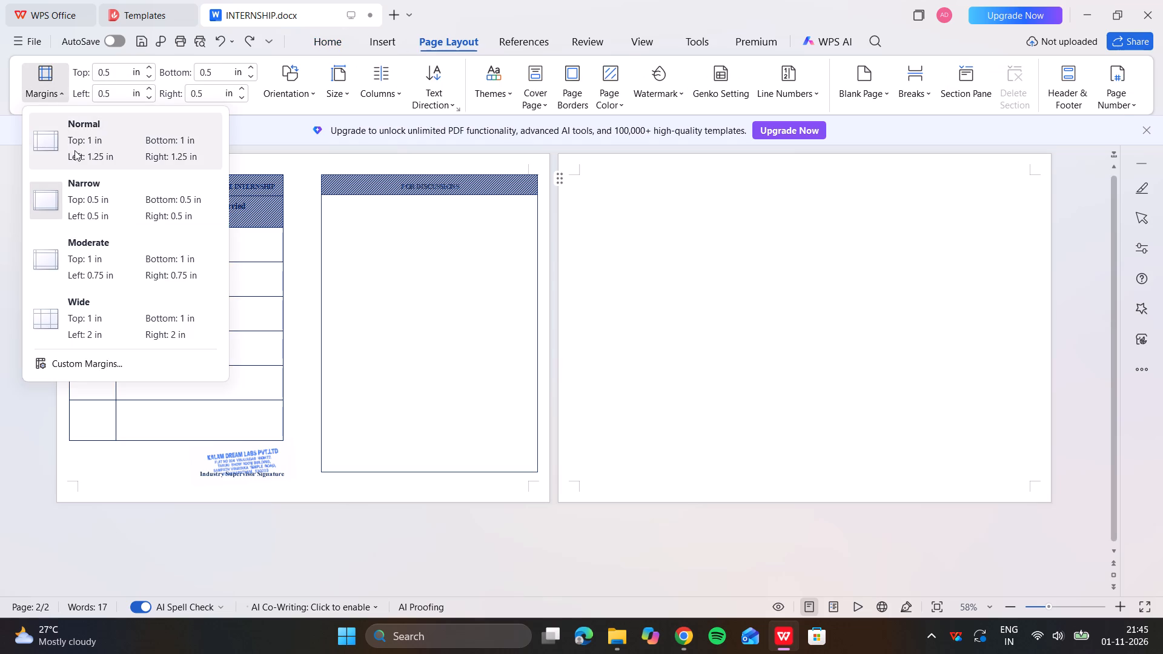
left_click(85, 193)
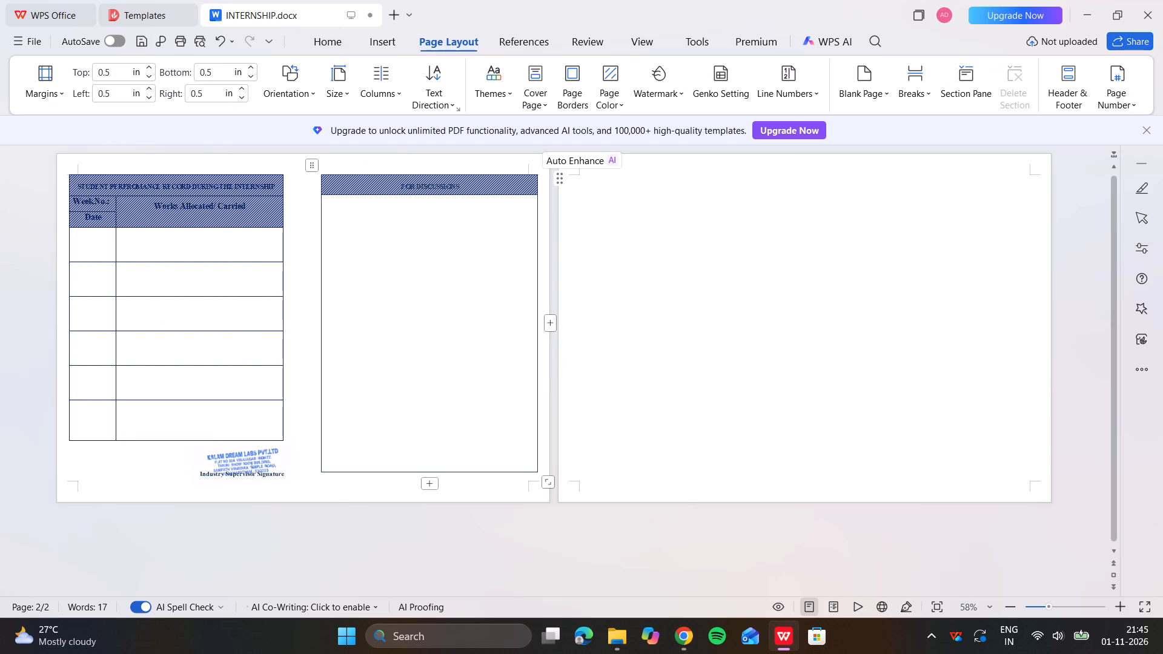
Paste the copied FOR DISCUSSIONS table onto page 2 and try shifting it toward the left margin.
key("ctrl+v")
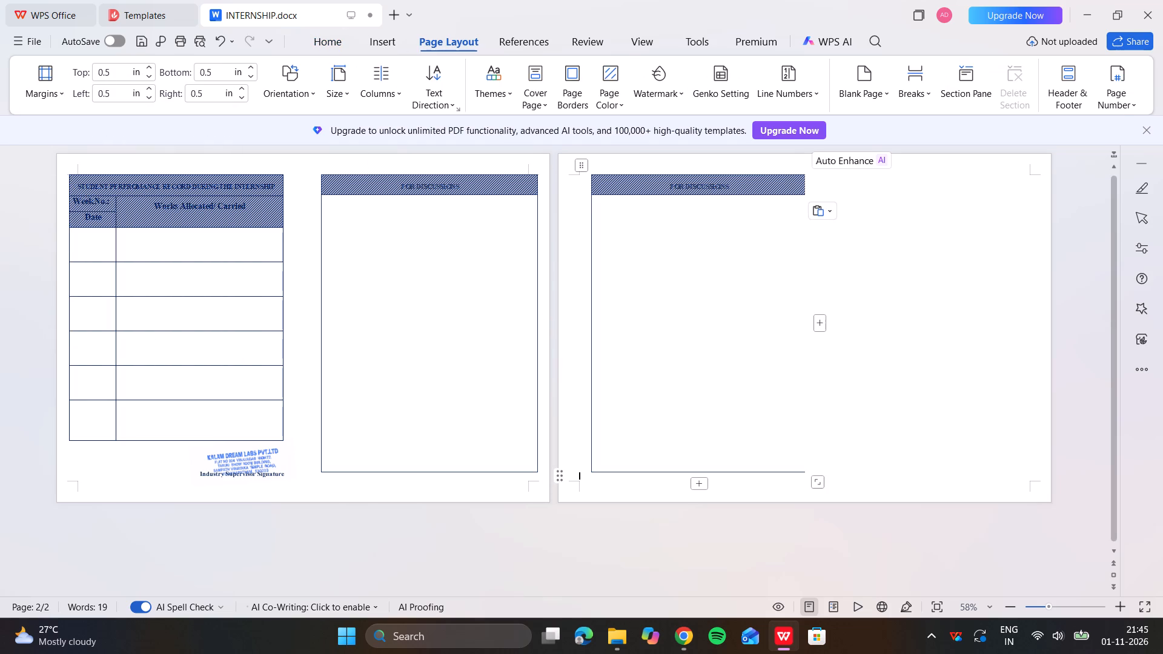
left_click_drag(587, 170, 579, 168)
left_click_drag(579, 168, 568, 170)
left_click(643, 164)
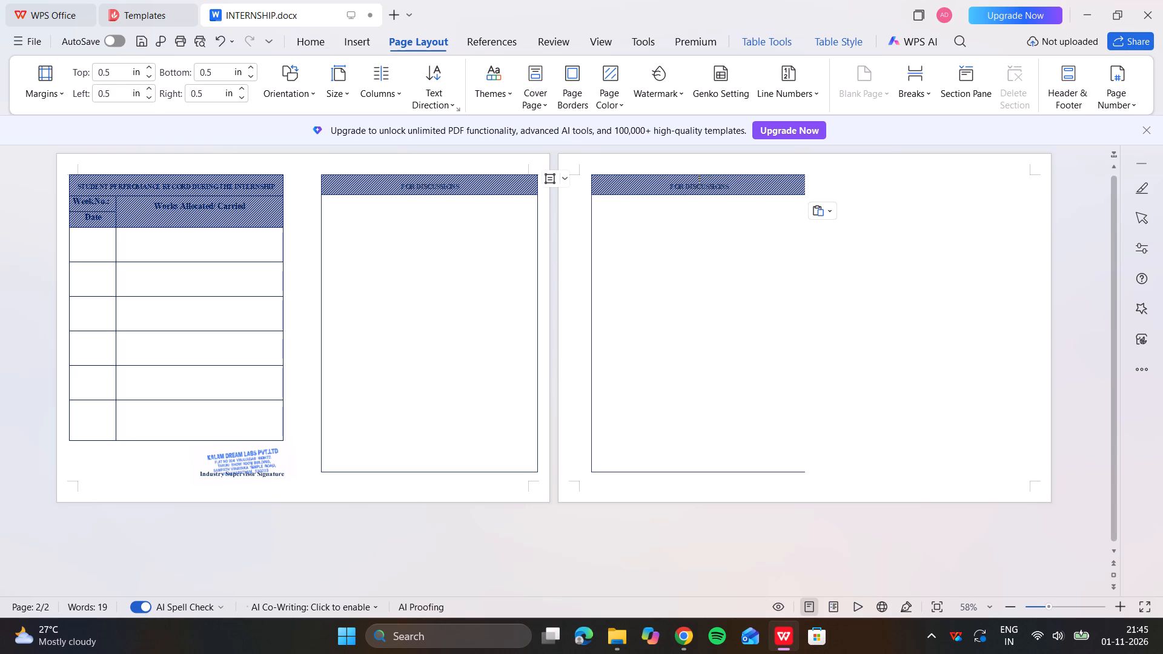
Shrink the FOR DISCUSSIONS table on page 2 slightly from its bottom-right corner.
left_click(656, 236)
left_click_drag(815, 486, 792, 481)
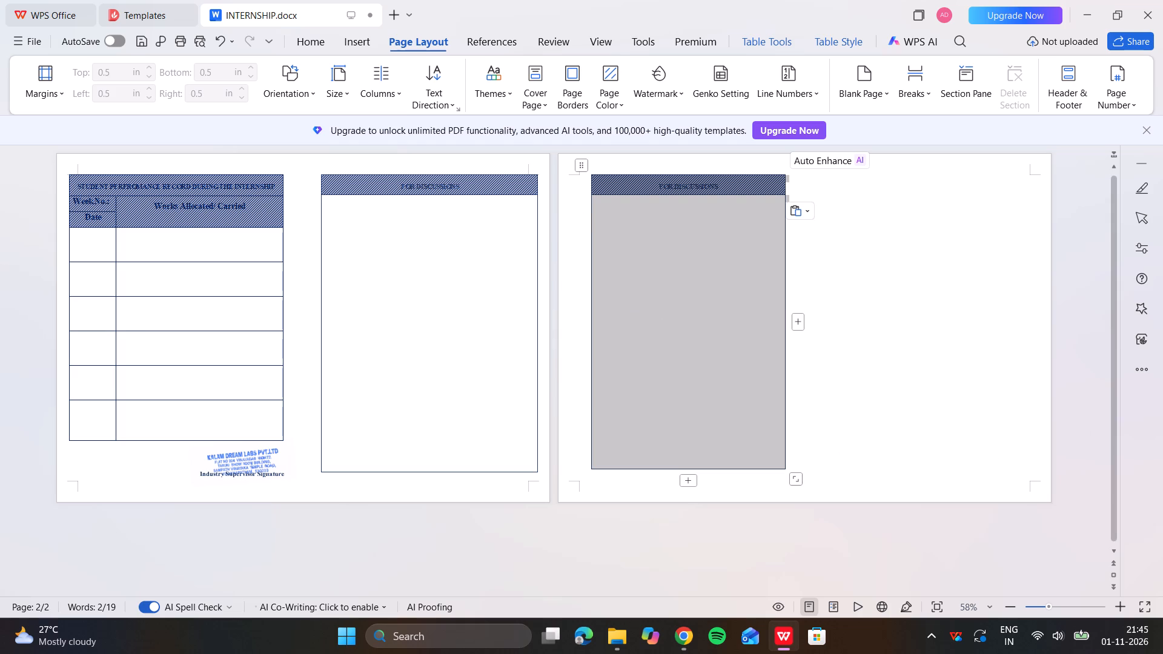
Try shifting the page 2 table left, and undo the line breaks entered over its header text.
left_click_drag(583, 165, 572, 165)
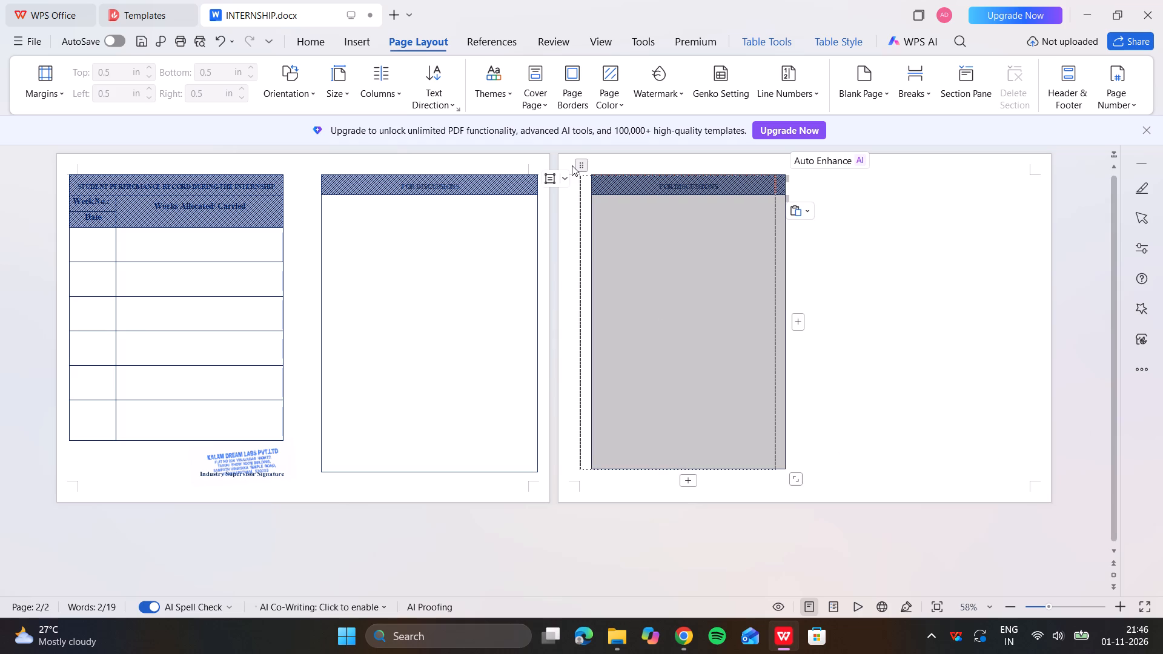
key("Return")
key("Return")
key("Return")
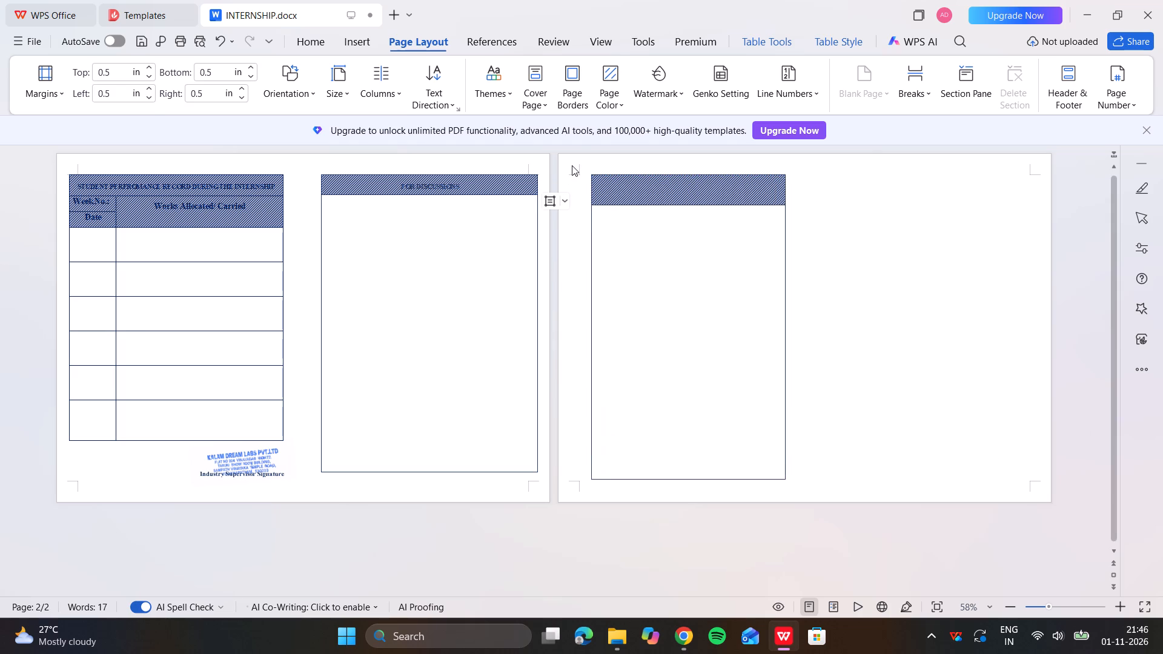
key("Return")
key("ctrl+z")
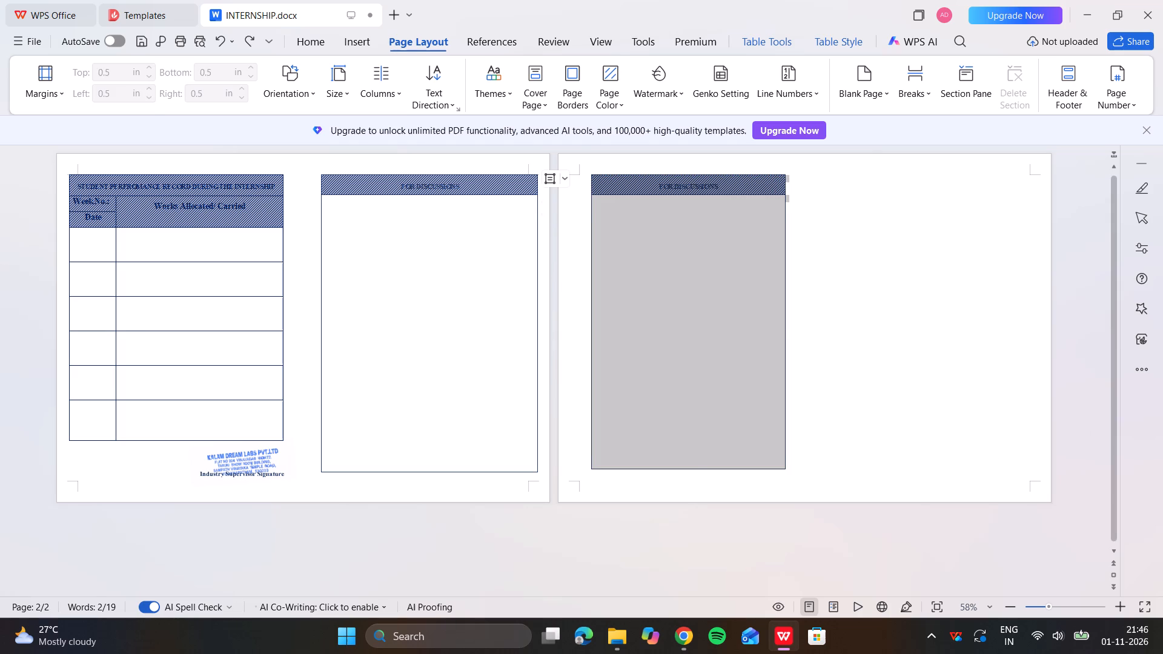
Widen the FOR DISCUSSIONS table on page 2 slightly, keeping its height nearly the same.
left_click(745, 254)
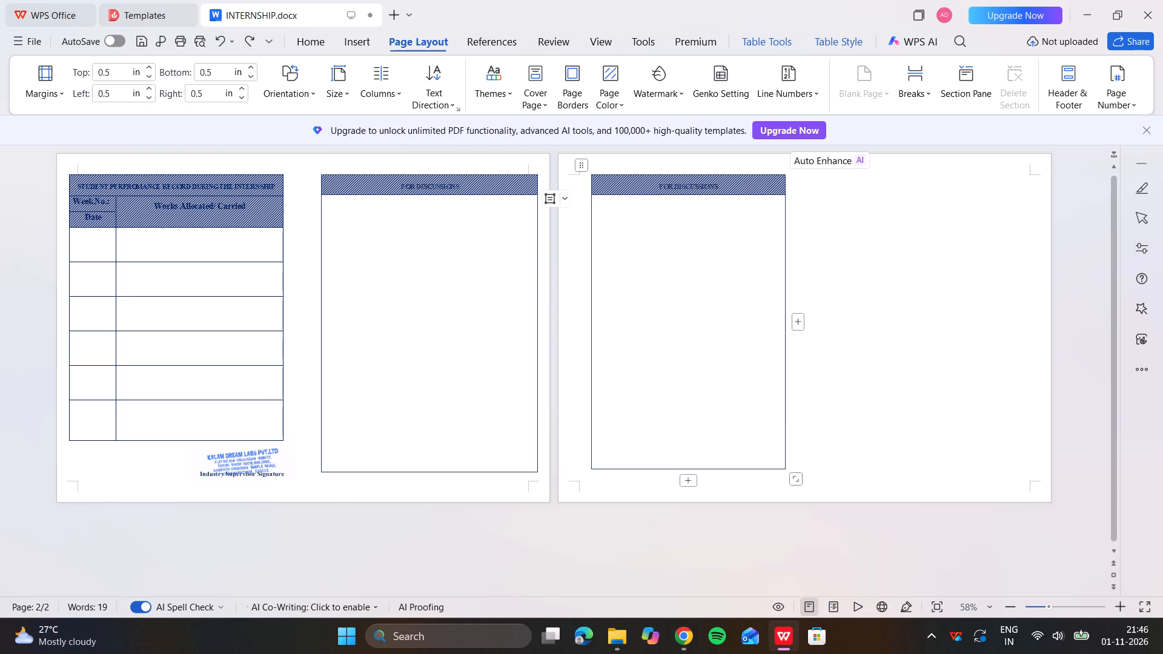
left_click_drag(798, 481, 810, 480)
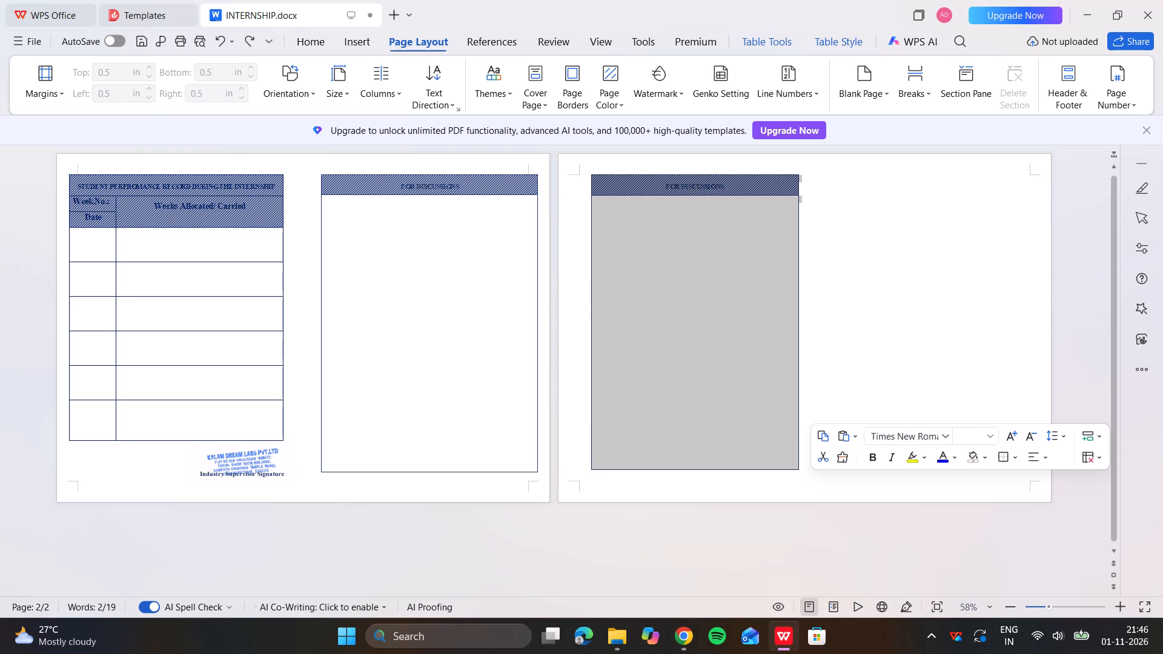
left_click(835, 369)
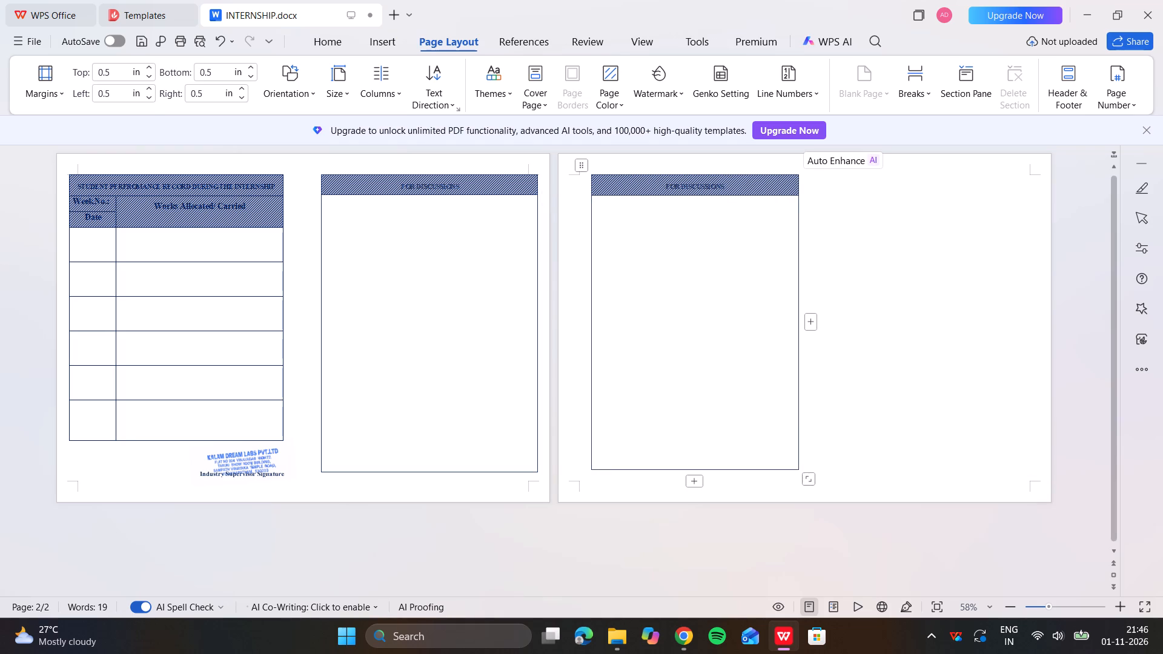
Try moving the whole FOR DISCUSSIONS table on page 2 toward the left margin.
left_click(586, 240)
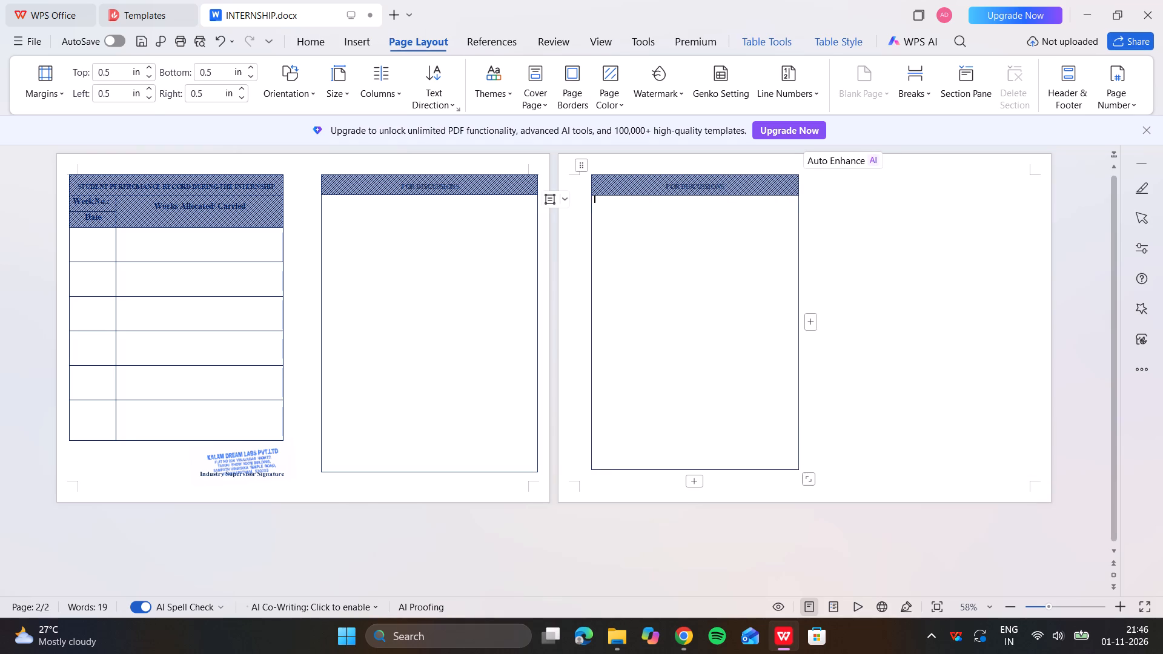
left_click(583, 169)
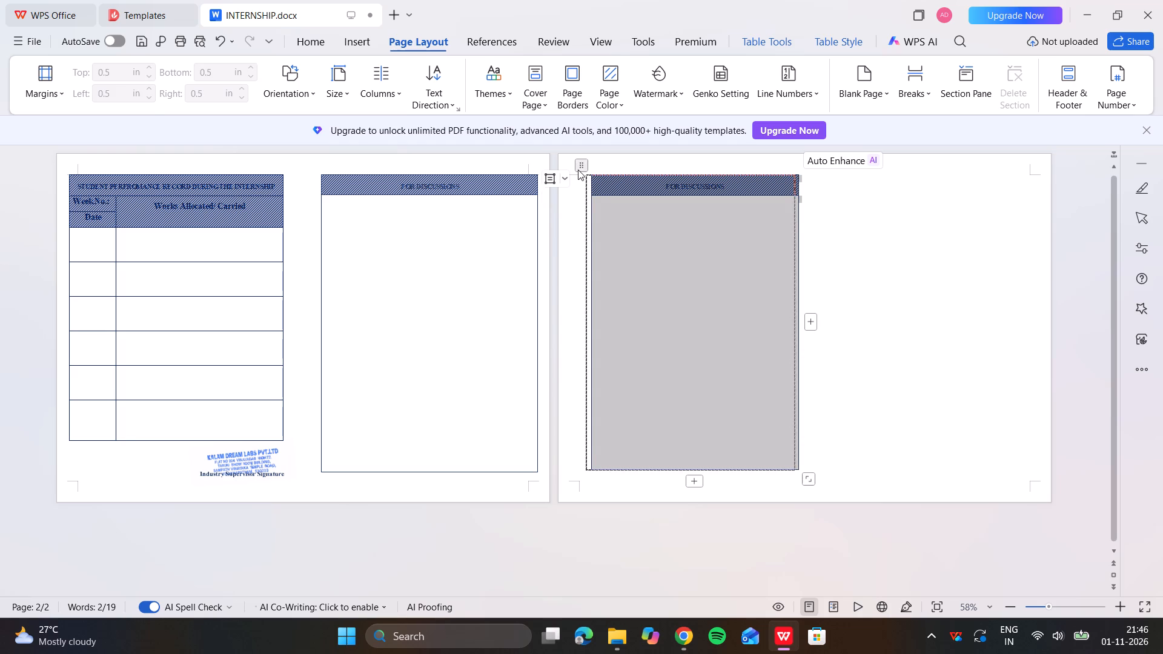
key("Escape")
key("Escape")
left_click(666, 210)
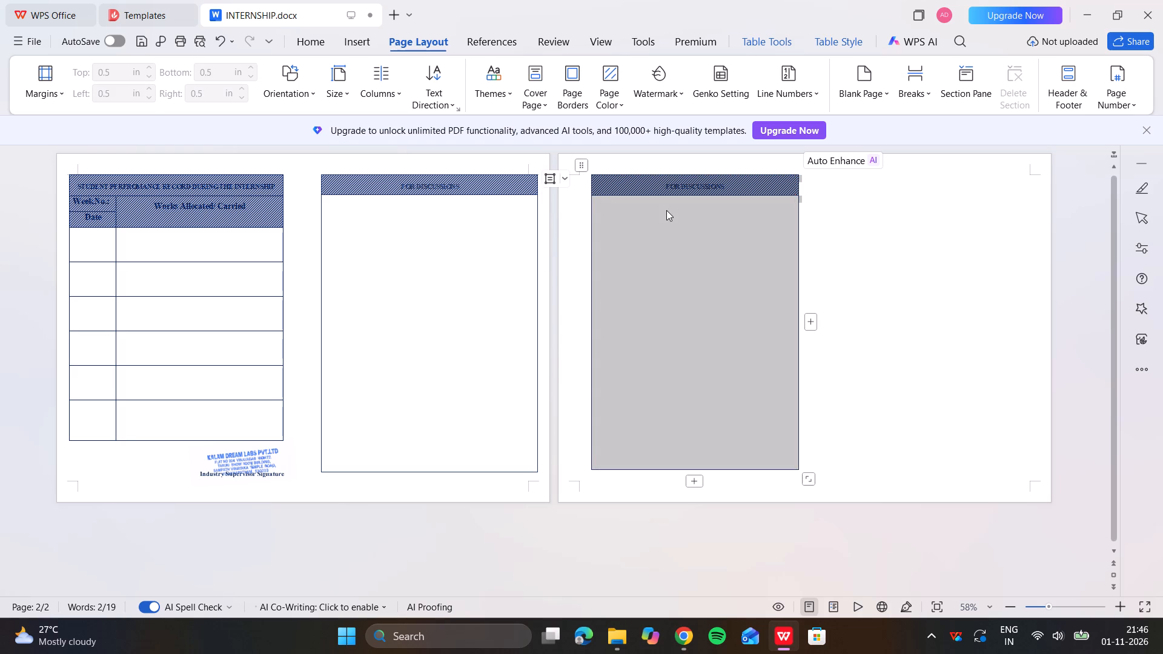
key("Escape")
Extend the page 2 table's left border to the page margin and fine-tune its right border to match the page 1 table's width.
left_click_drag(591, 277, 580, 277)
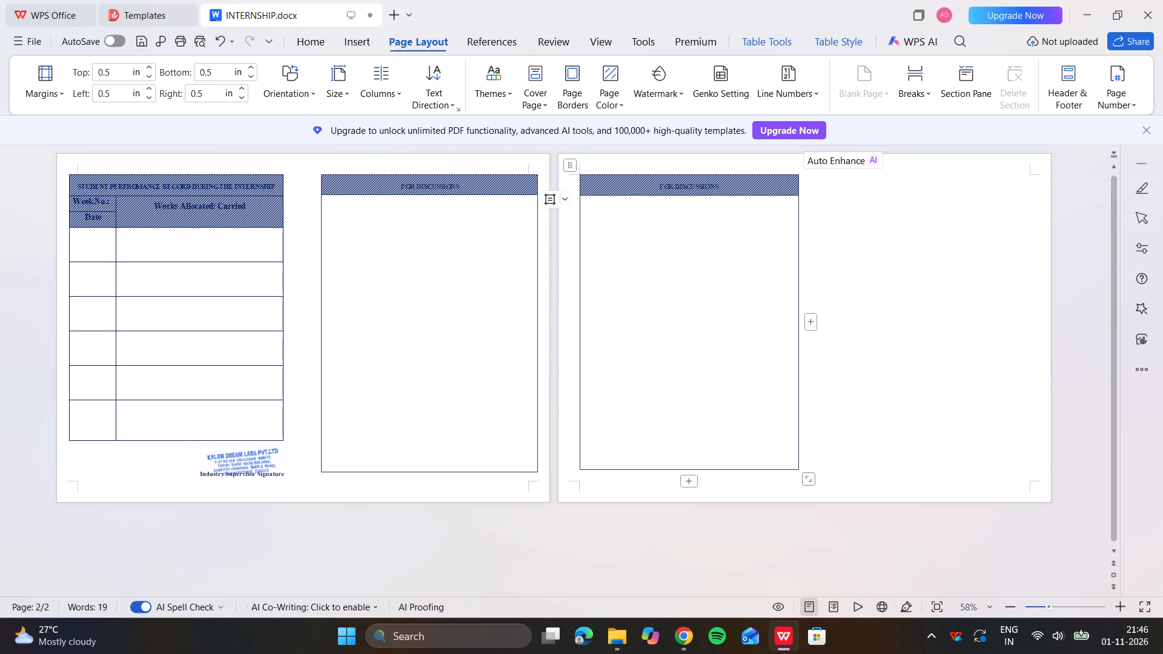
left_click_drag(798, 302, 792, 302)
left_click(792, 302)
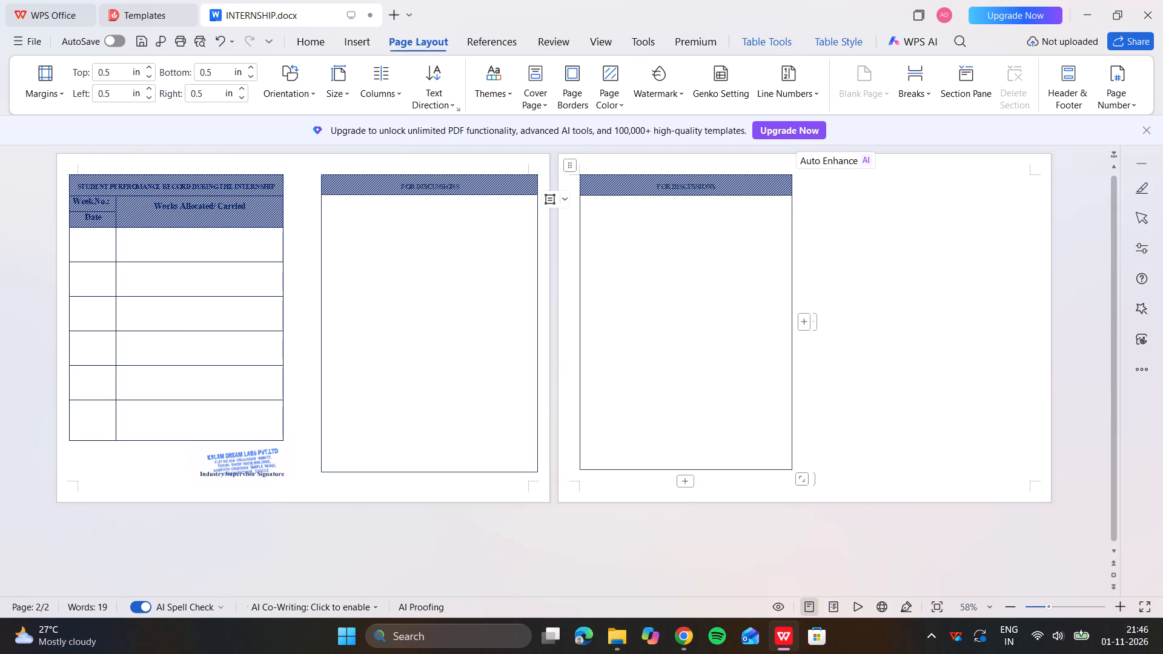
left_click(791, 302)
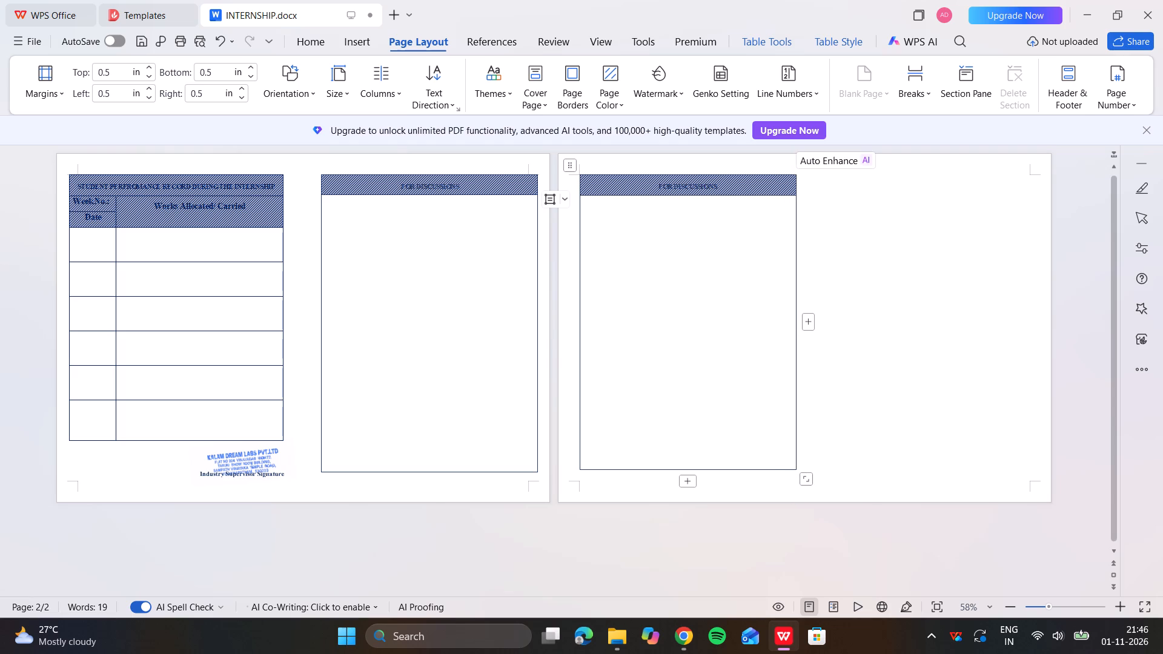
Extend the page 2 table's left border past the margin to line up with the student record table's left border on page 1.
scroll(546, 331, "down", 2)
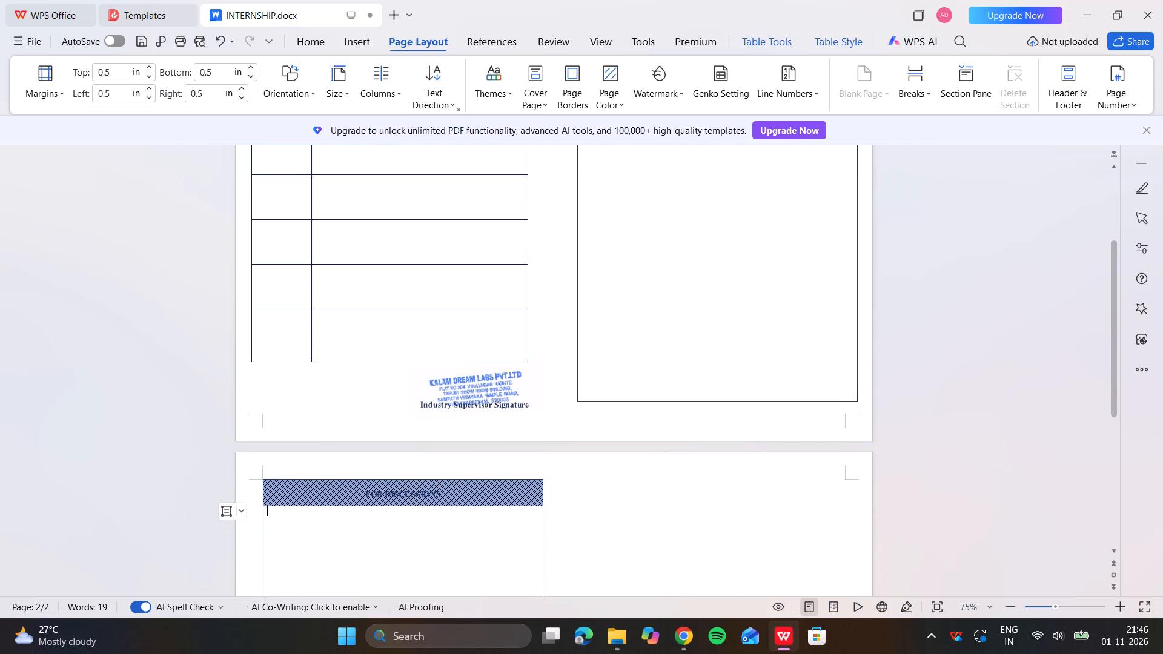
scroll(546, 331, "down", 3)
scroll(546, 331, "up", 1)
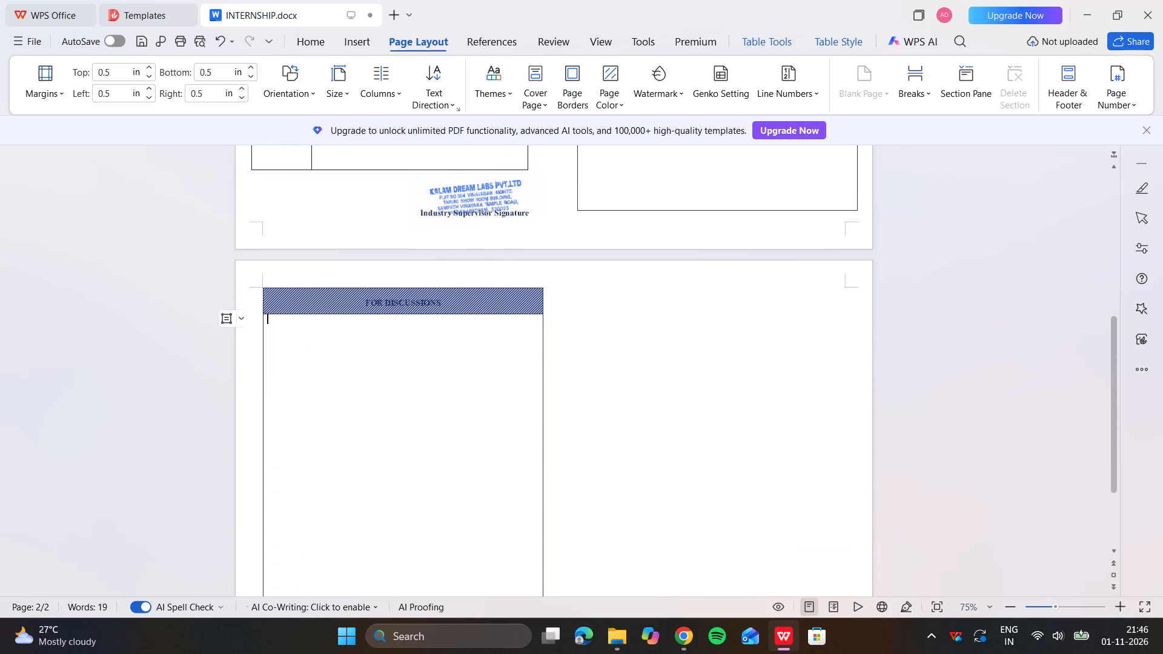
scroll(546, 331, "up", 1)
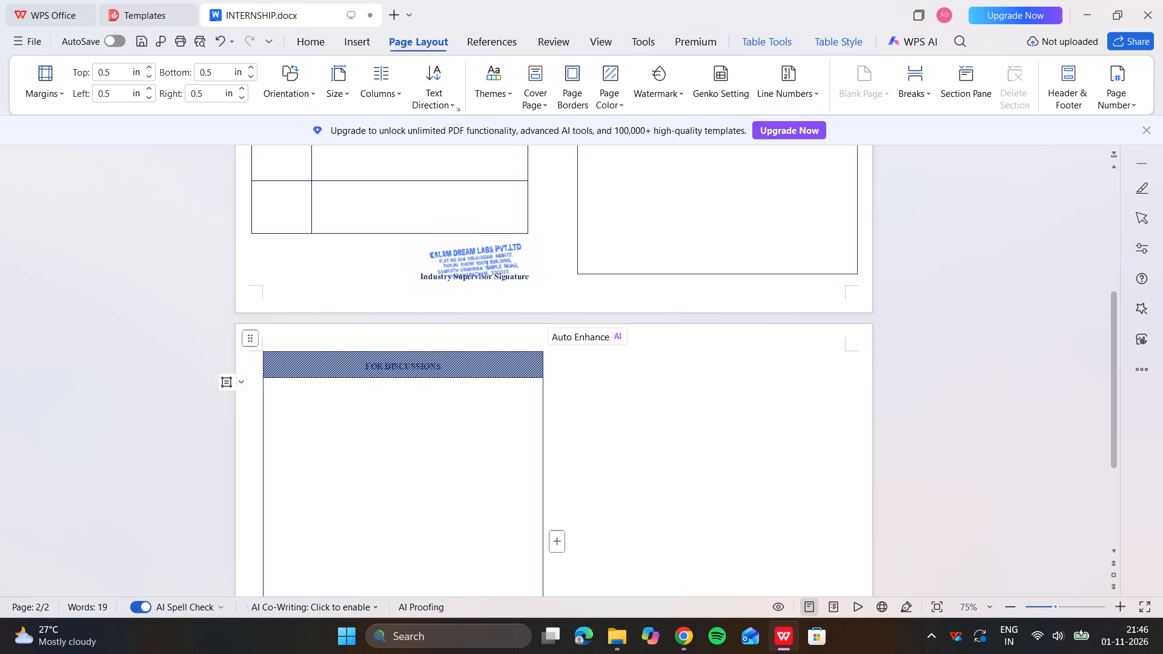
left_click_drag(263, 423, 250, 424)
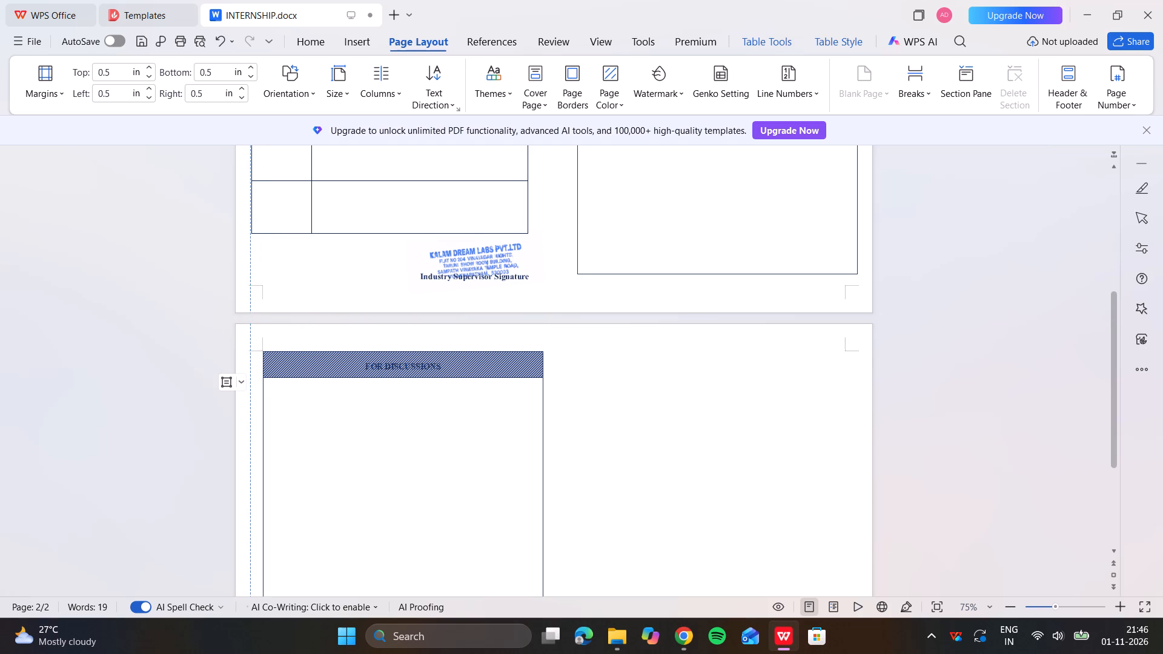
left_click_drag(250, 424, 252, 424)
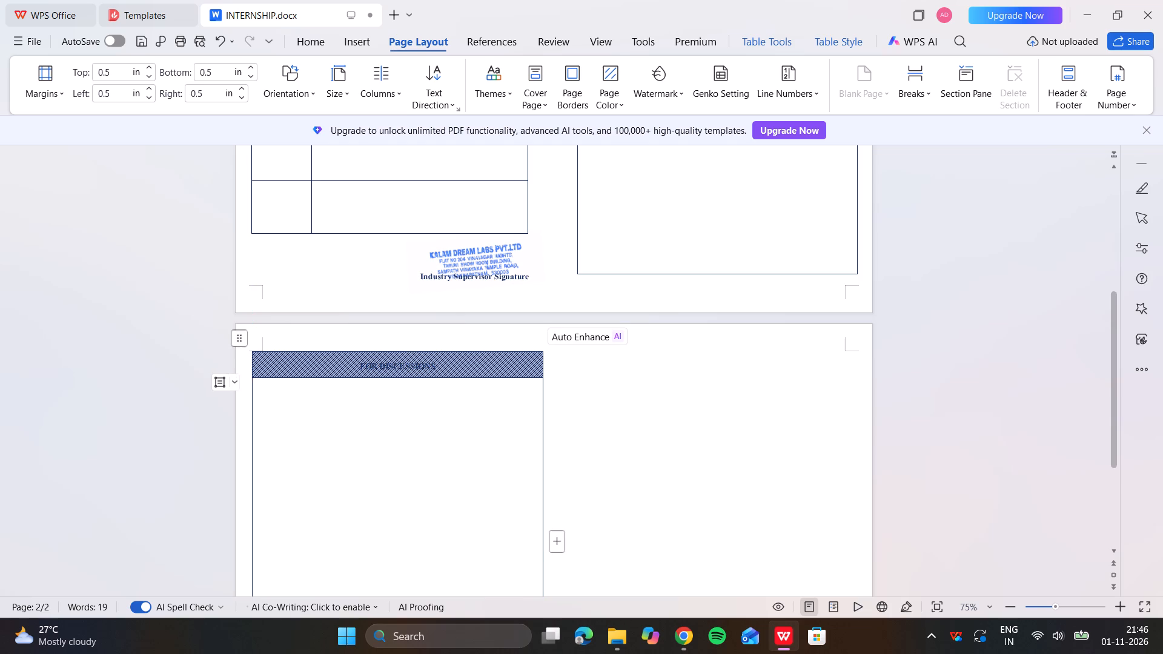
Narrow the page 2 FOR DISCUSSIONS table so its right border lines up with the student record table's right border on page 1.
left_click_drag(542, 435, 528, 438)
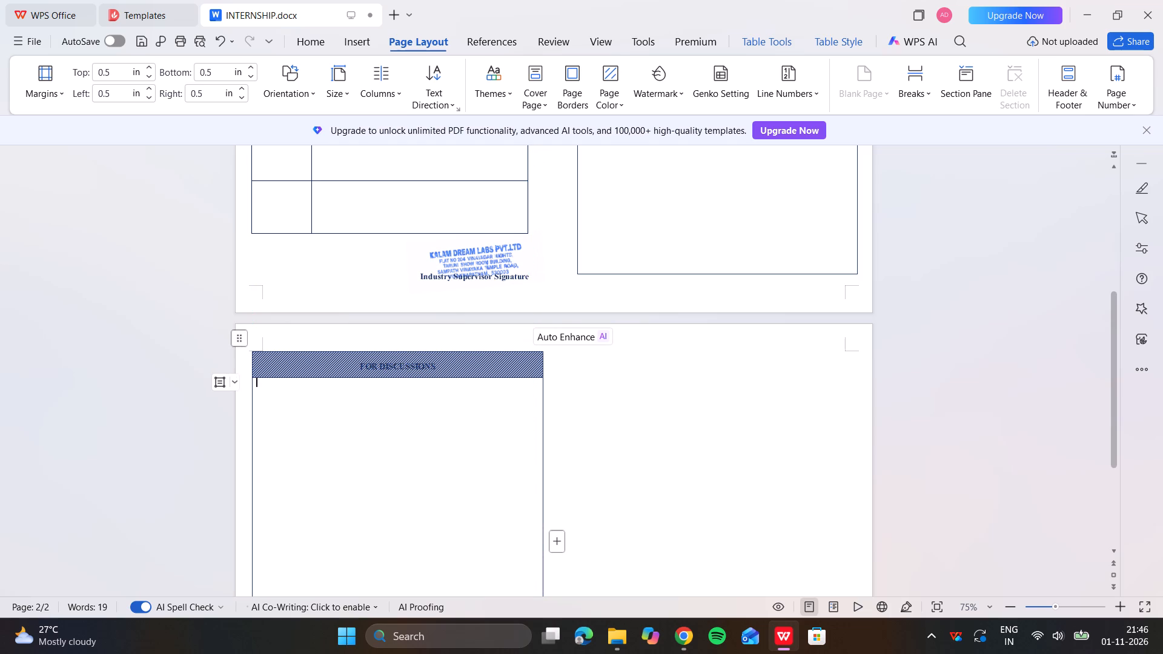
left_click(528, 438)
double_click(528, 438)
key("Return")
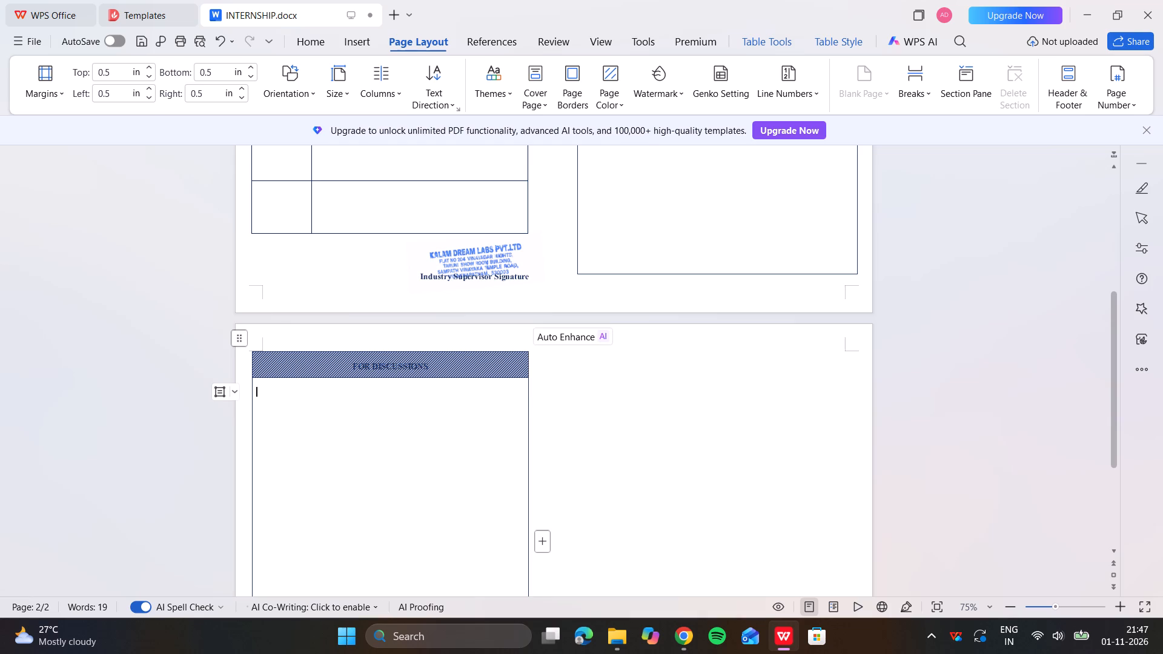
left_click_drag(529, 464, 520, 464)
left_click(600, 363)
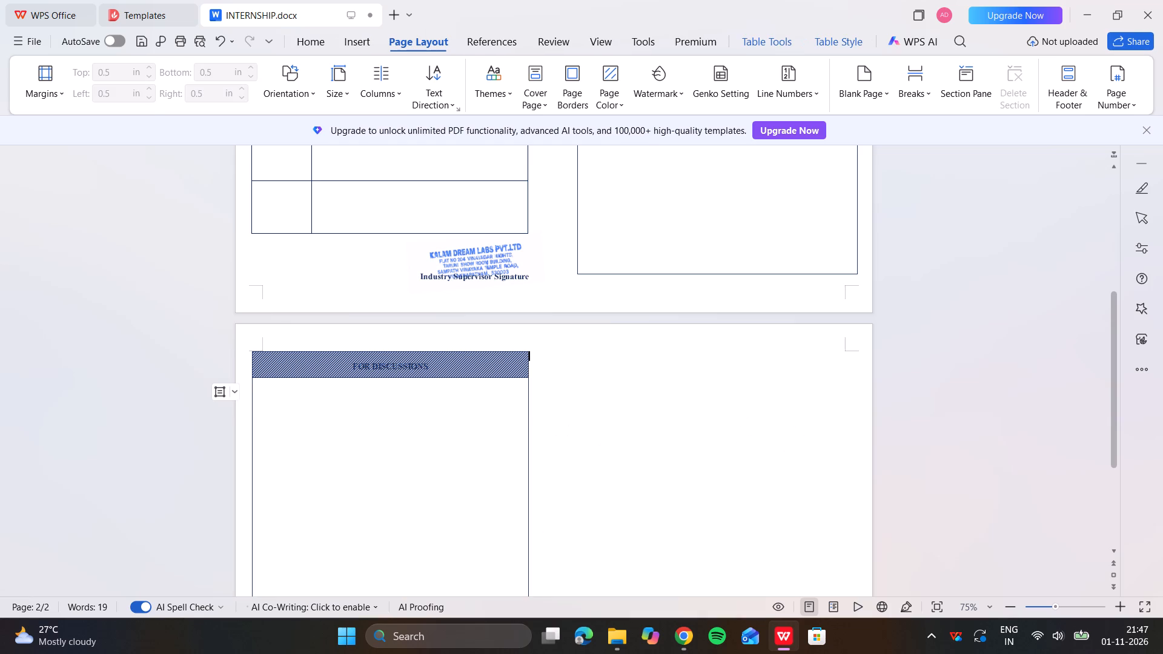
left_click(528, 440)
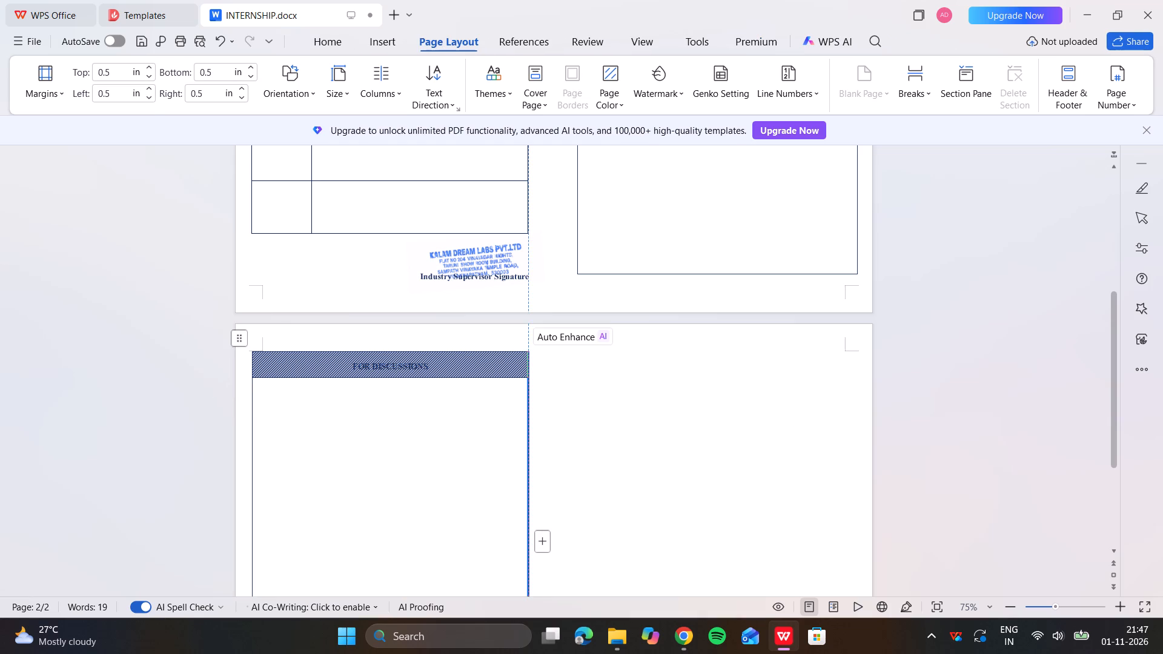
left_click(609, 415)
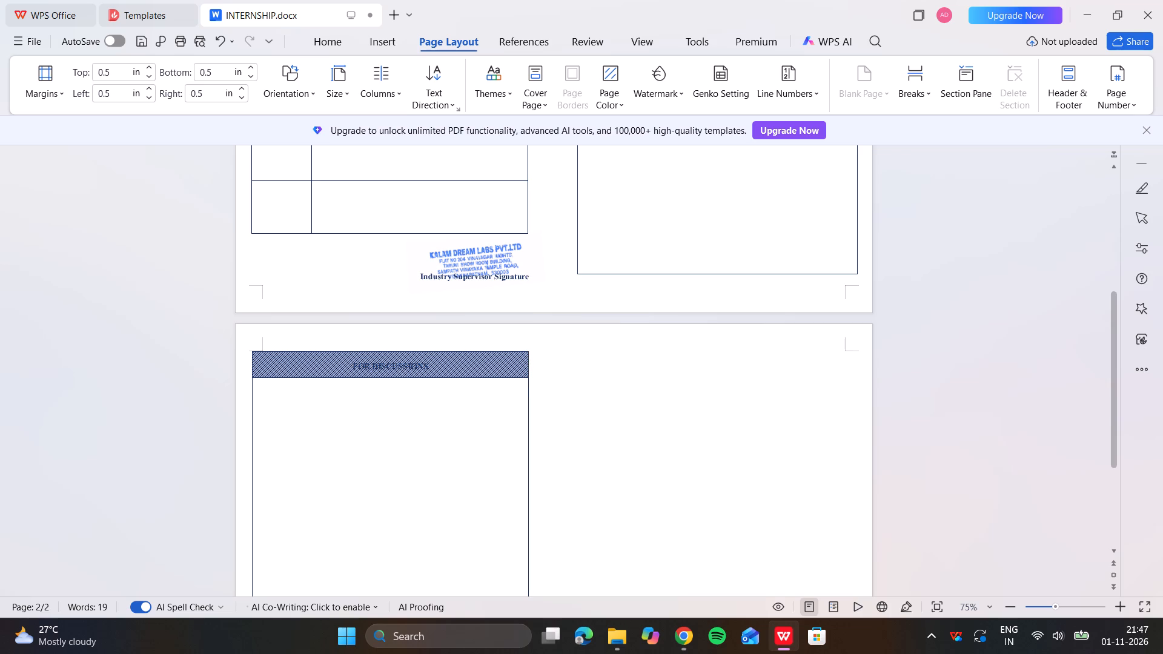
Add one empty line after the page 2 FOR DISCUSSIONS table so that it starts the page's second column.
scroll(609, 415, "down", 4)
left_click(542, 530)
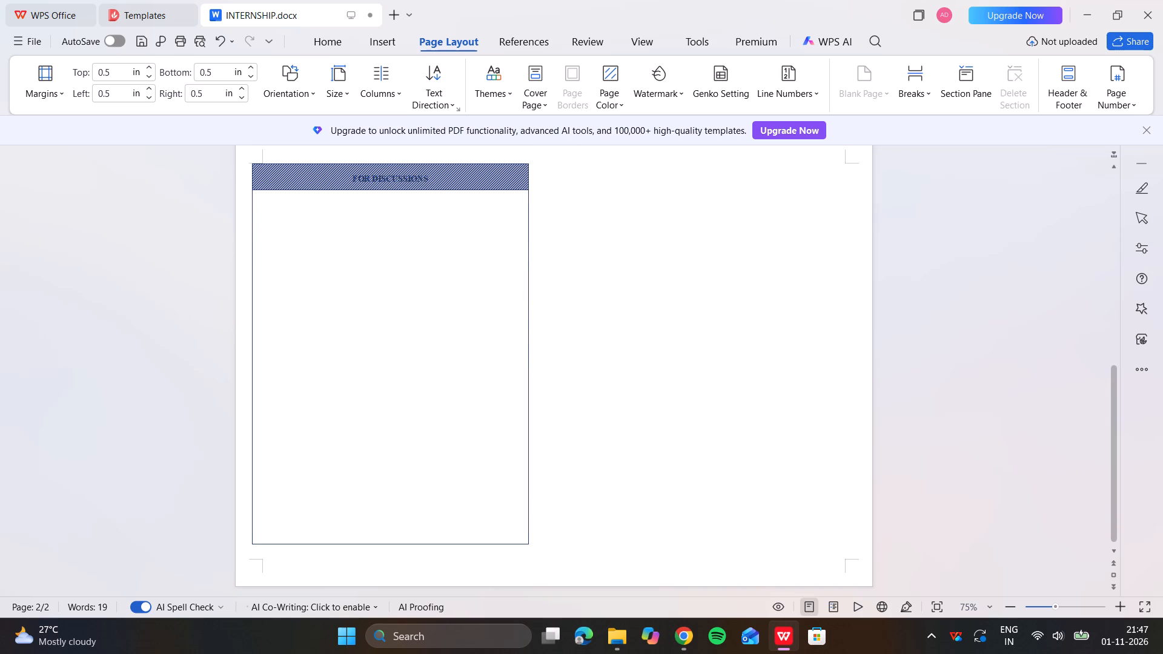
left_click(537, 542)
left_click(537, 542)
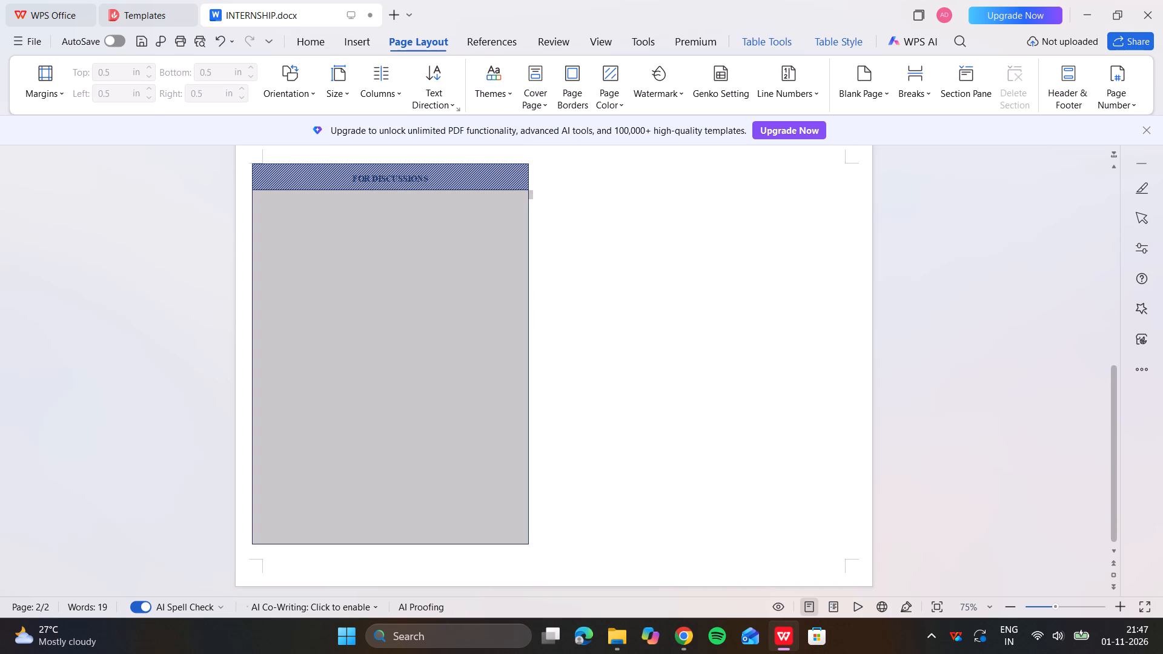
left_click(537, 542)
key("Down")
key("Down")
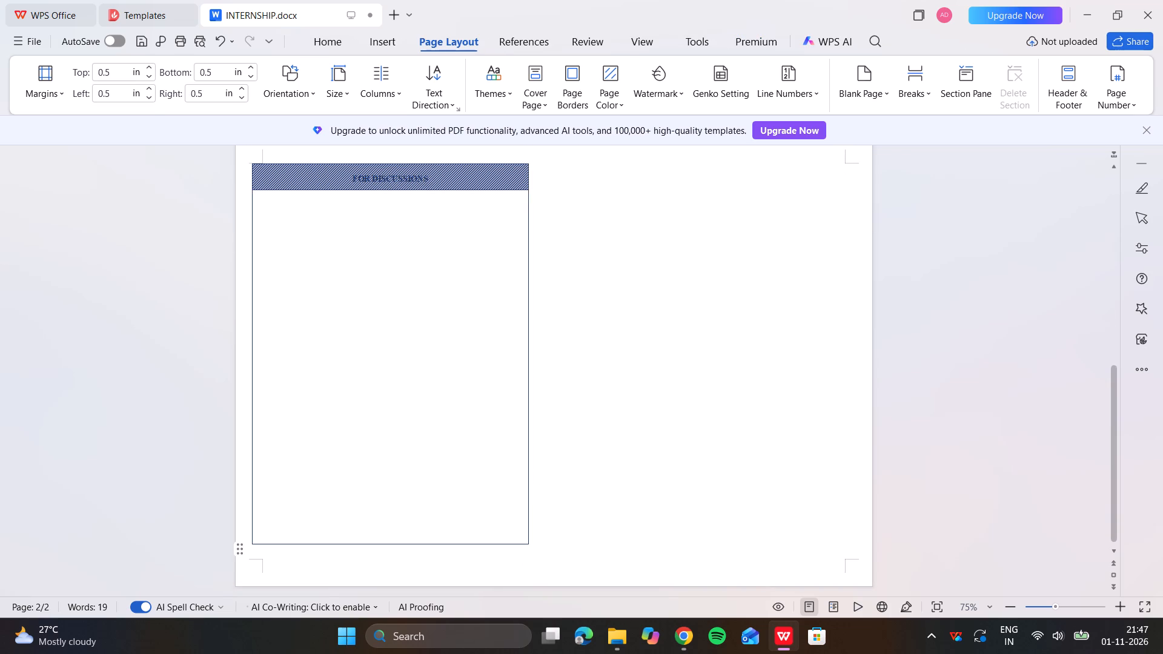
key("Return")
key("Return")
key("Return")
key("BackSpace")
key("BackSpace")
key("BackSpace")
key("Return")
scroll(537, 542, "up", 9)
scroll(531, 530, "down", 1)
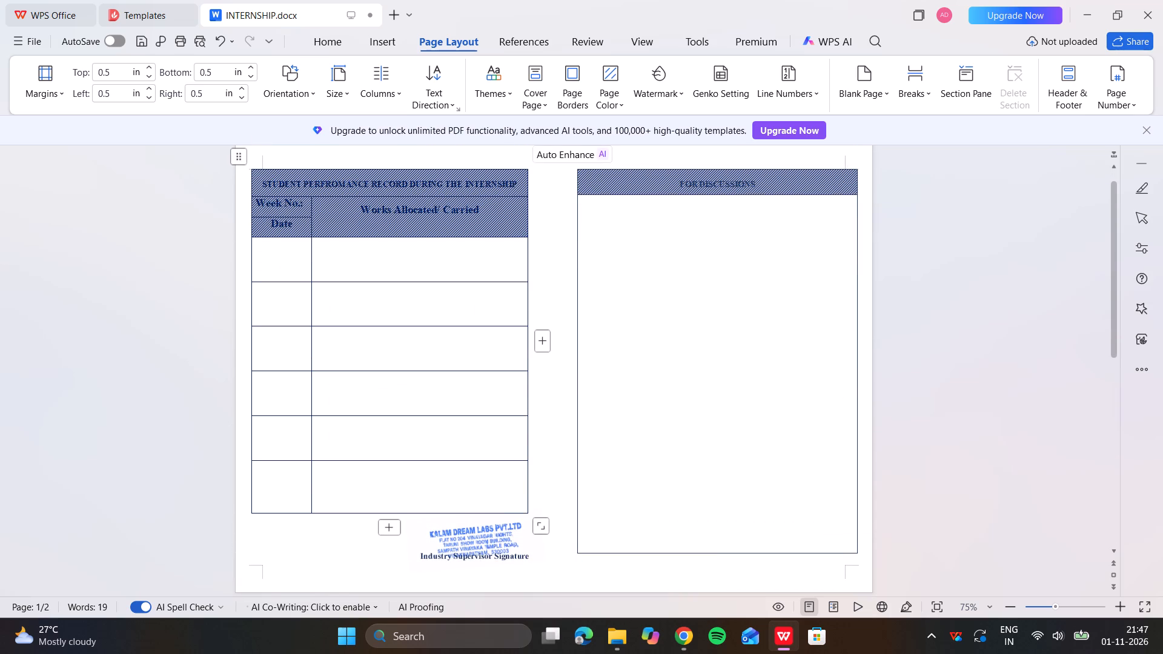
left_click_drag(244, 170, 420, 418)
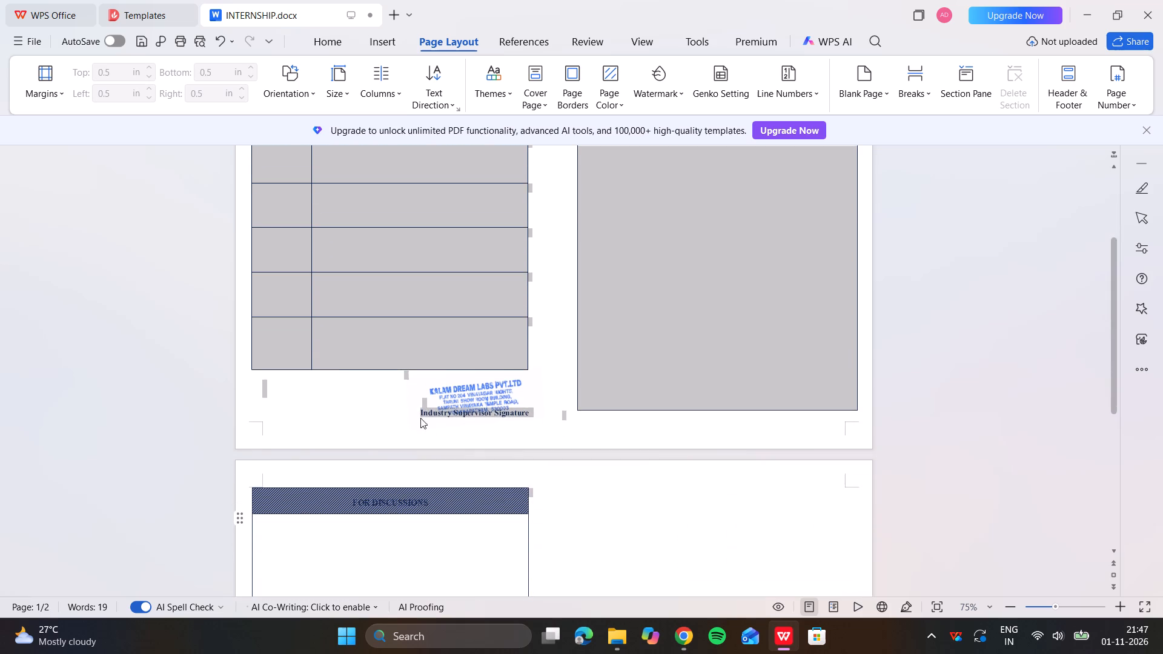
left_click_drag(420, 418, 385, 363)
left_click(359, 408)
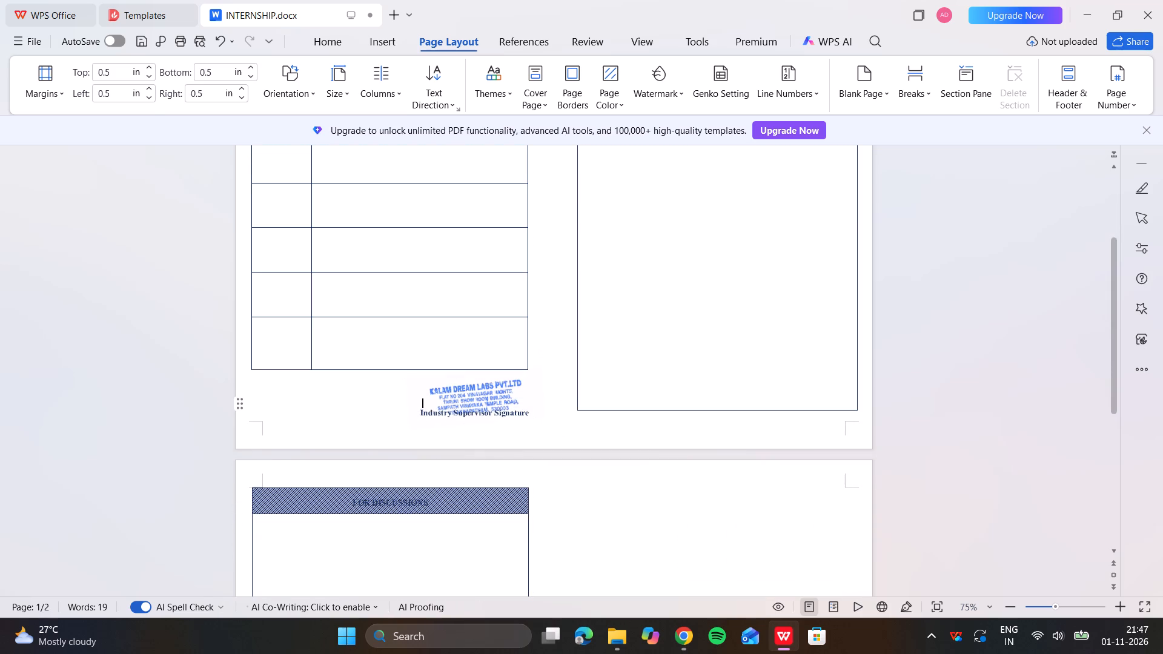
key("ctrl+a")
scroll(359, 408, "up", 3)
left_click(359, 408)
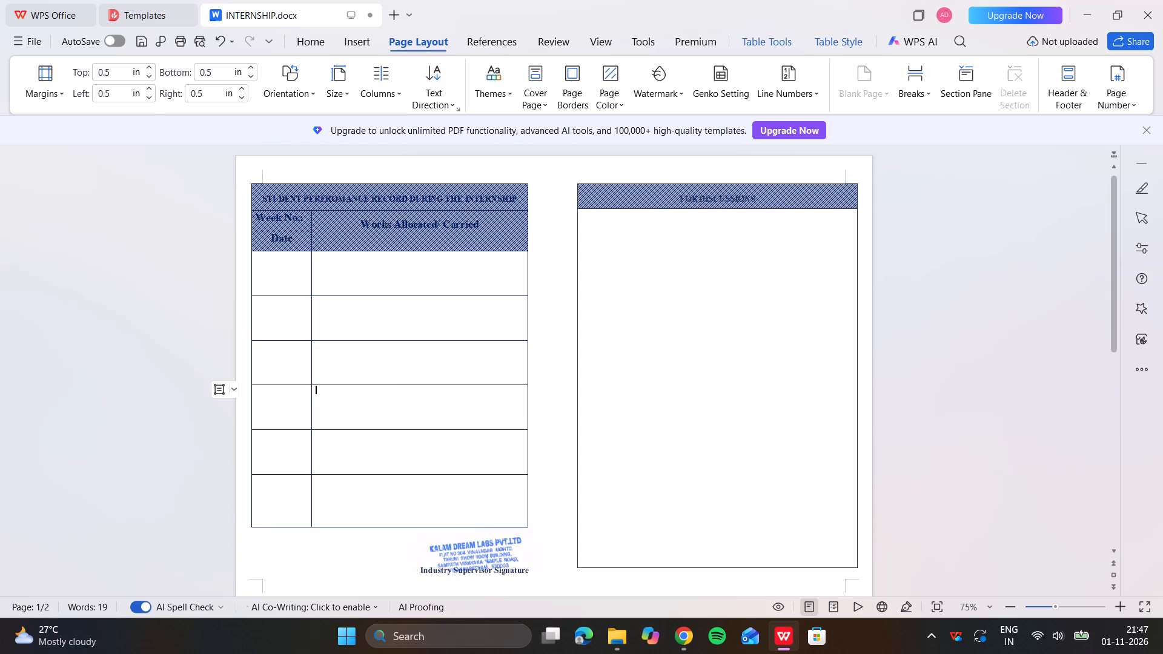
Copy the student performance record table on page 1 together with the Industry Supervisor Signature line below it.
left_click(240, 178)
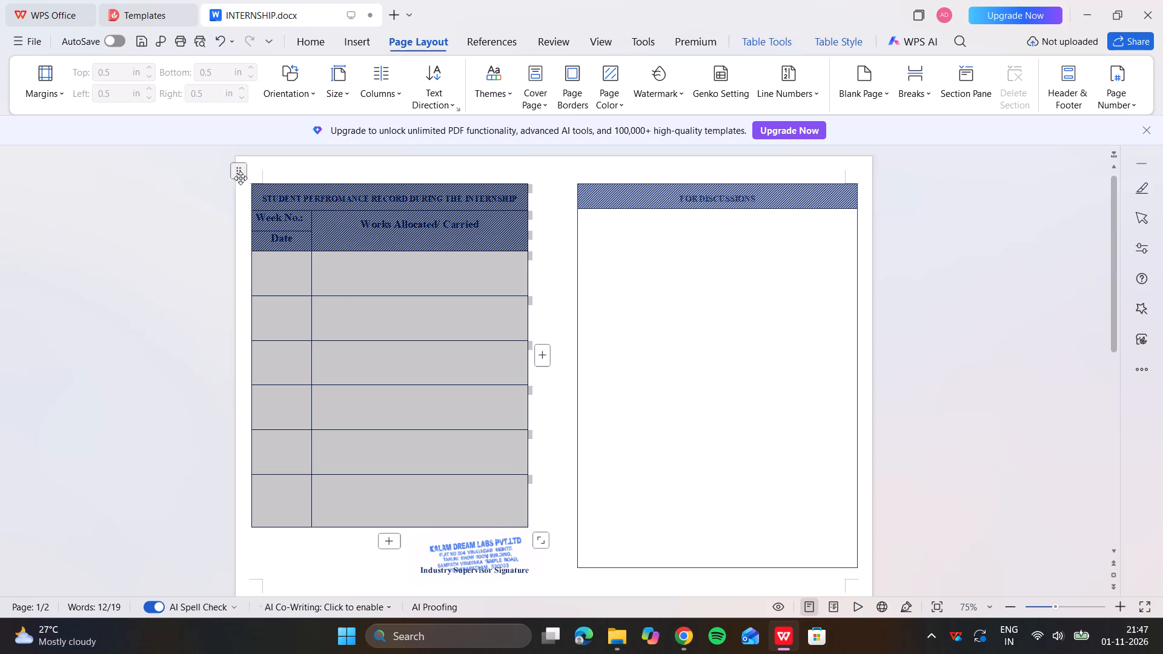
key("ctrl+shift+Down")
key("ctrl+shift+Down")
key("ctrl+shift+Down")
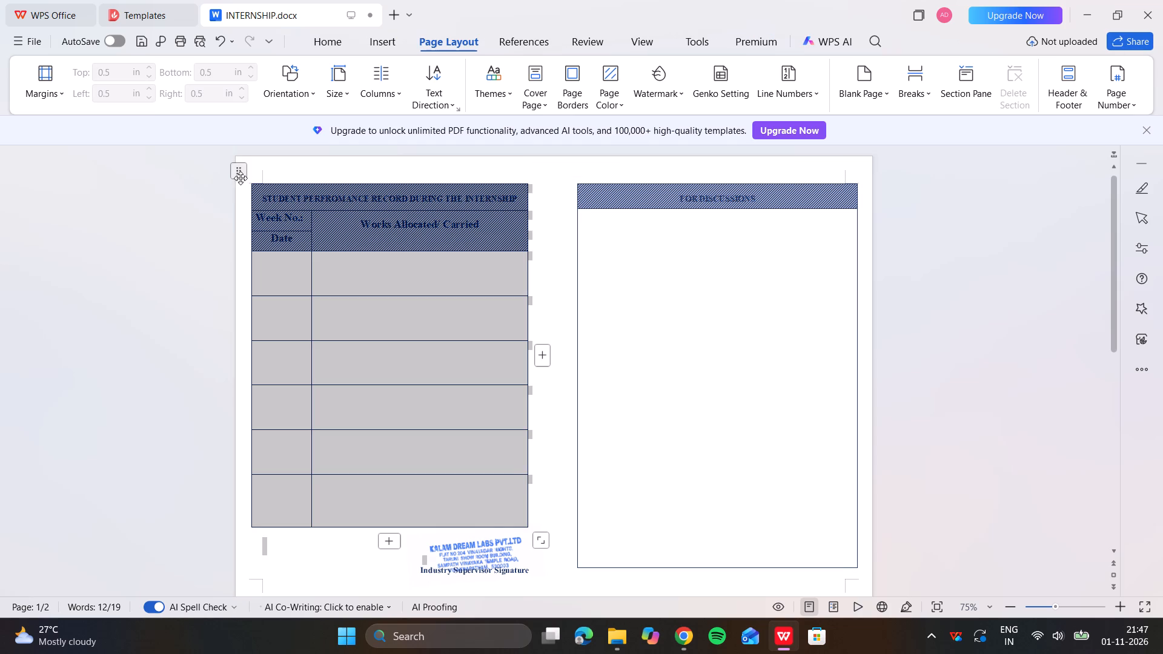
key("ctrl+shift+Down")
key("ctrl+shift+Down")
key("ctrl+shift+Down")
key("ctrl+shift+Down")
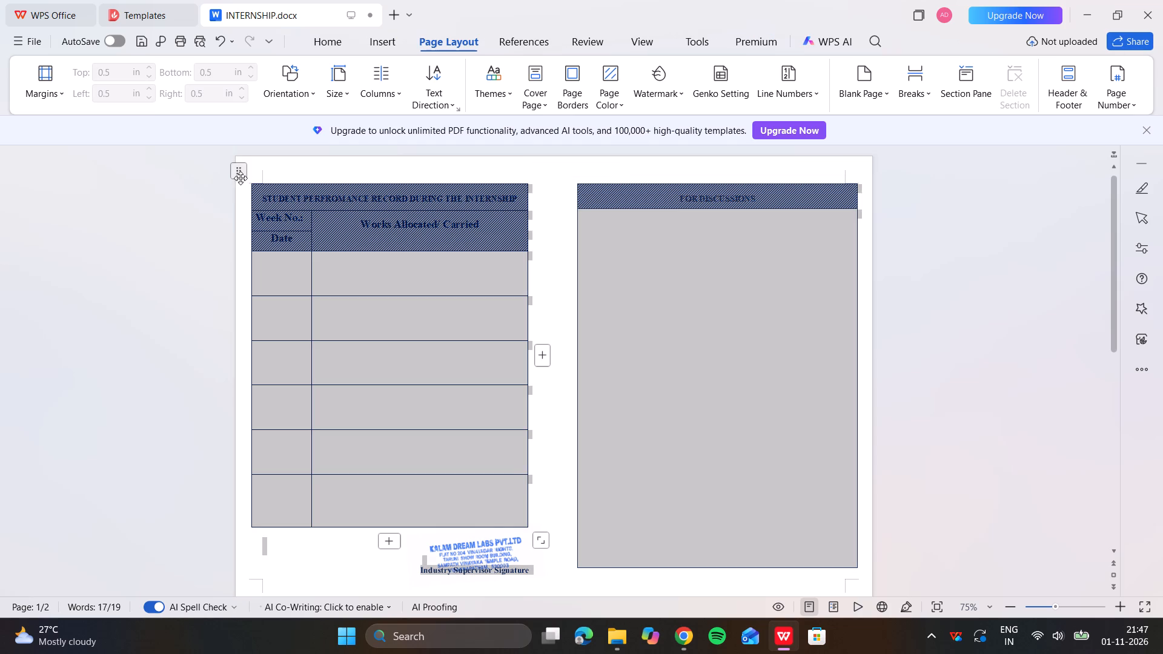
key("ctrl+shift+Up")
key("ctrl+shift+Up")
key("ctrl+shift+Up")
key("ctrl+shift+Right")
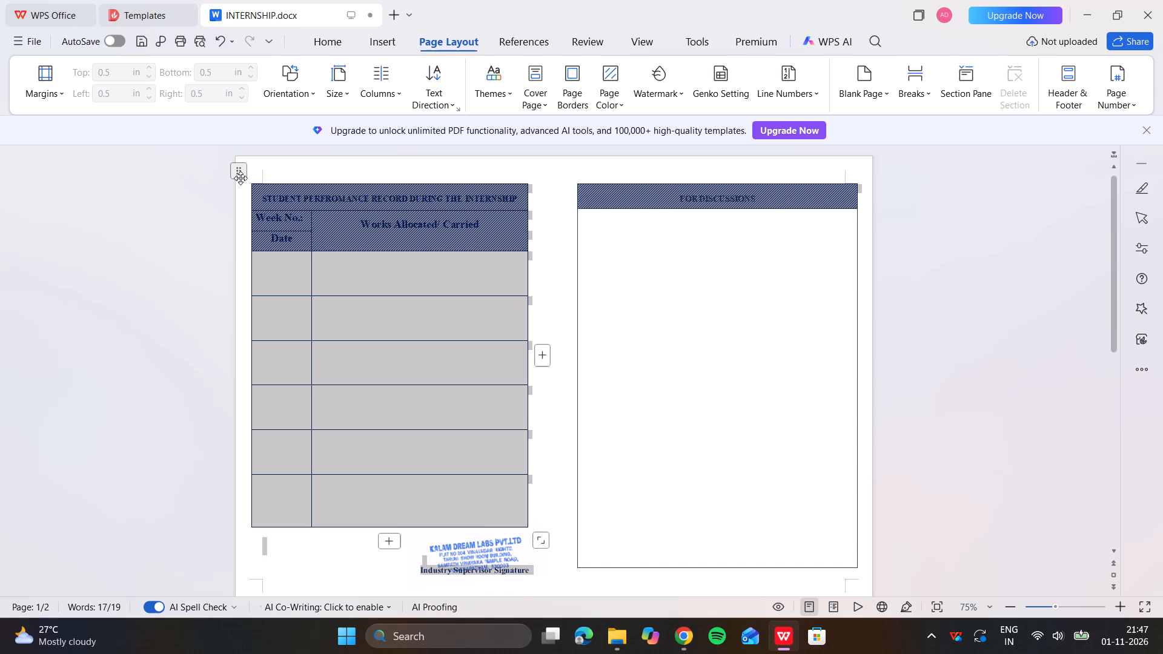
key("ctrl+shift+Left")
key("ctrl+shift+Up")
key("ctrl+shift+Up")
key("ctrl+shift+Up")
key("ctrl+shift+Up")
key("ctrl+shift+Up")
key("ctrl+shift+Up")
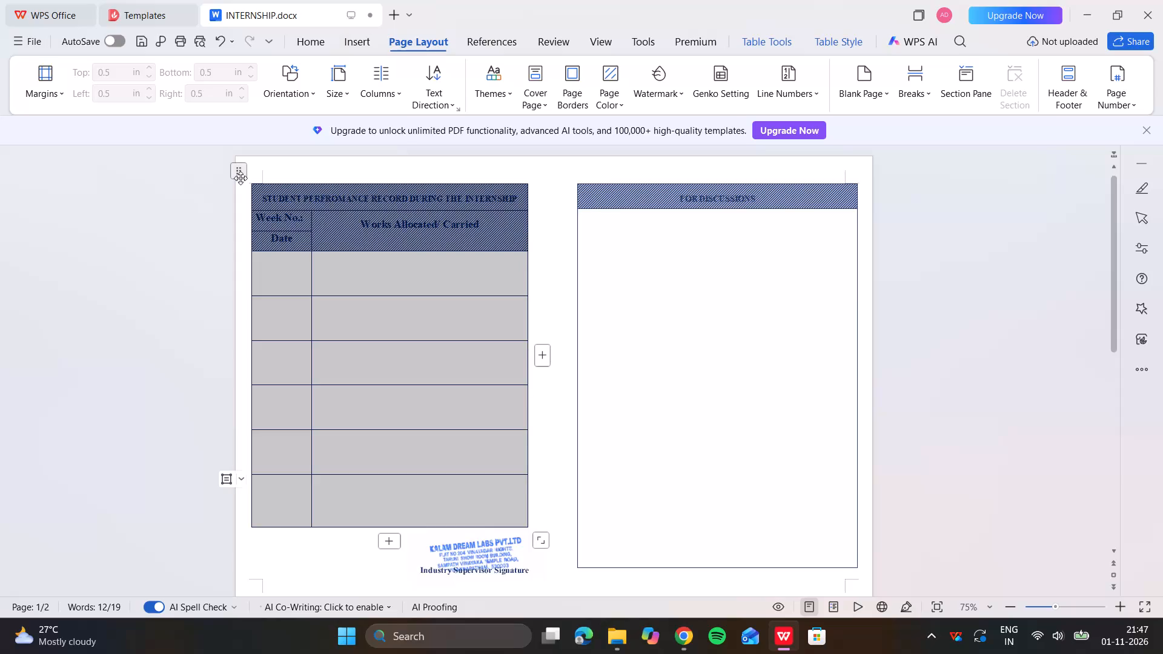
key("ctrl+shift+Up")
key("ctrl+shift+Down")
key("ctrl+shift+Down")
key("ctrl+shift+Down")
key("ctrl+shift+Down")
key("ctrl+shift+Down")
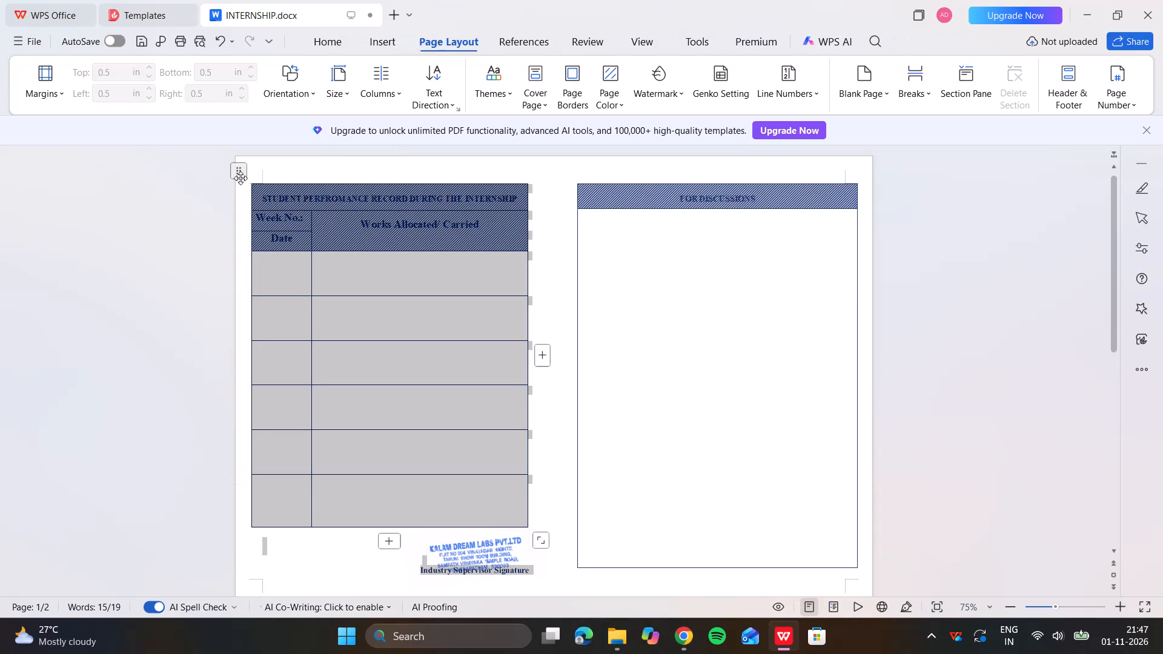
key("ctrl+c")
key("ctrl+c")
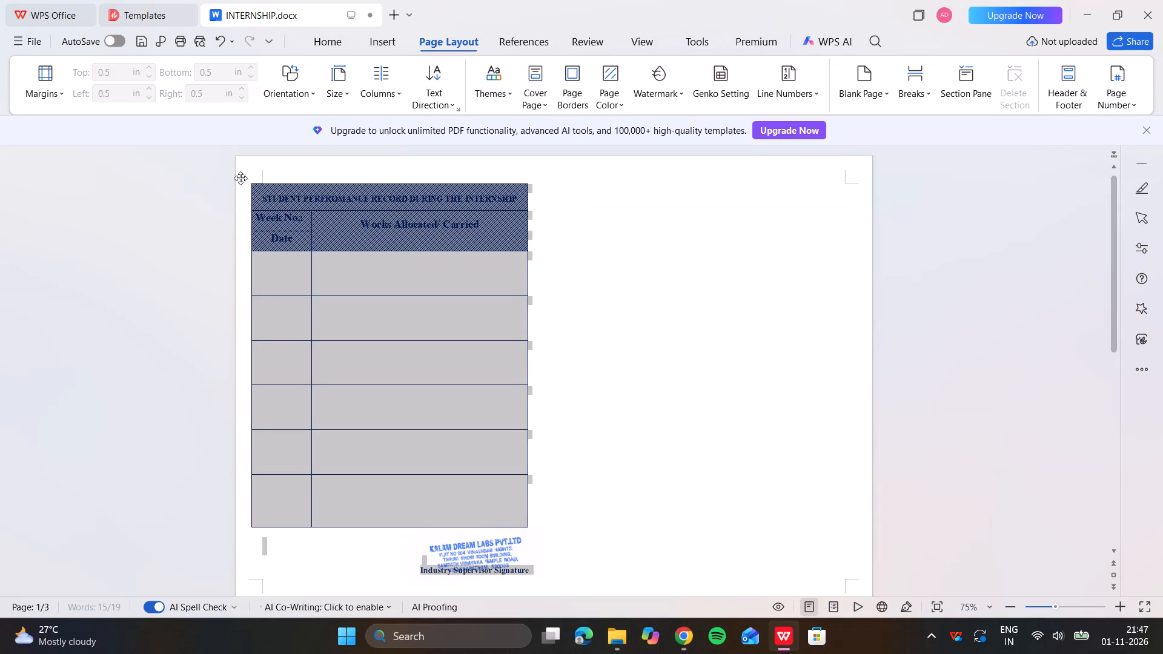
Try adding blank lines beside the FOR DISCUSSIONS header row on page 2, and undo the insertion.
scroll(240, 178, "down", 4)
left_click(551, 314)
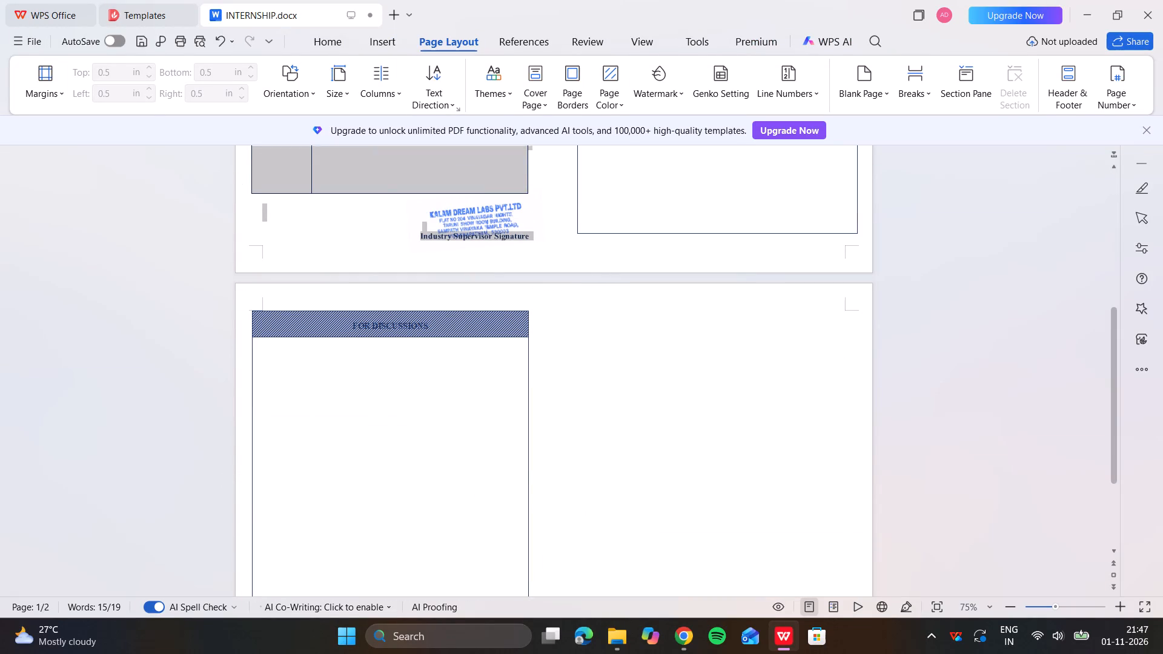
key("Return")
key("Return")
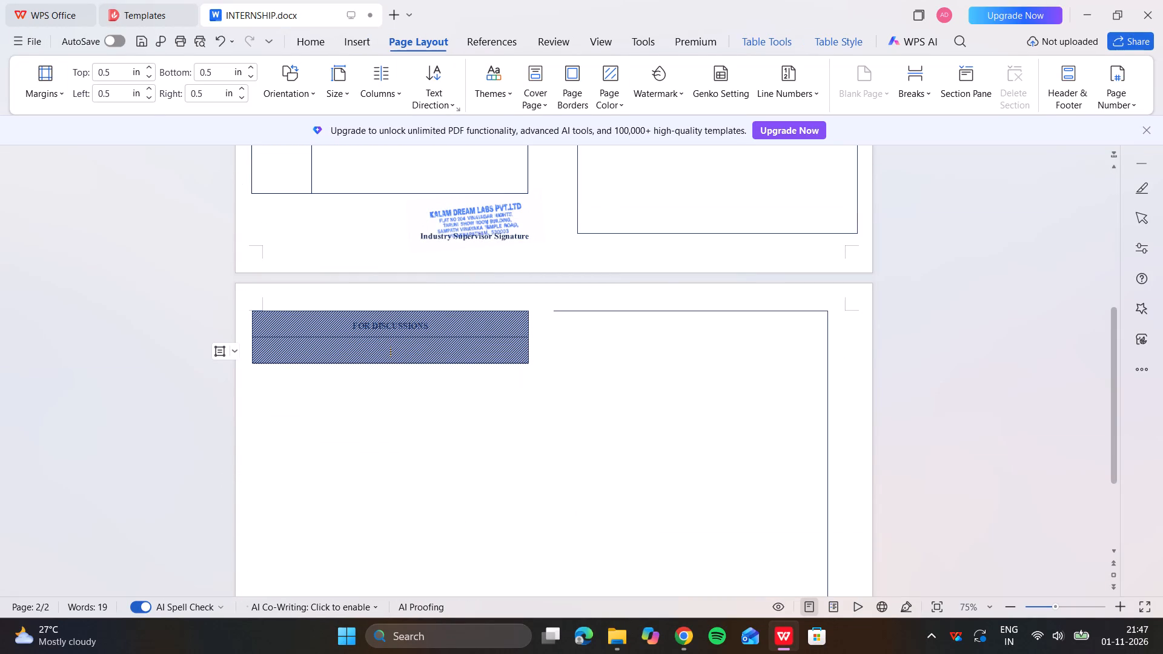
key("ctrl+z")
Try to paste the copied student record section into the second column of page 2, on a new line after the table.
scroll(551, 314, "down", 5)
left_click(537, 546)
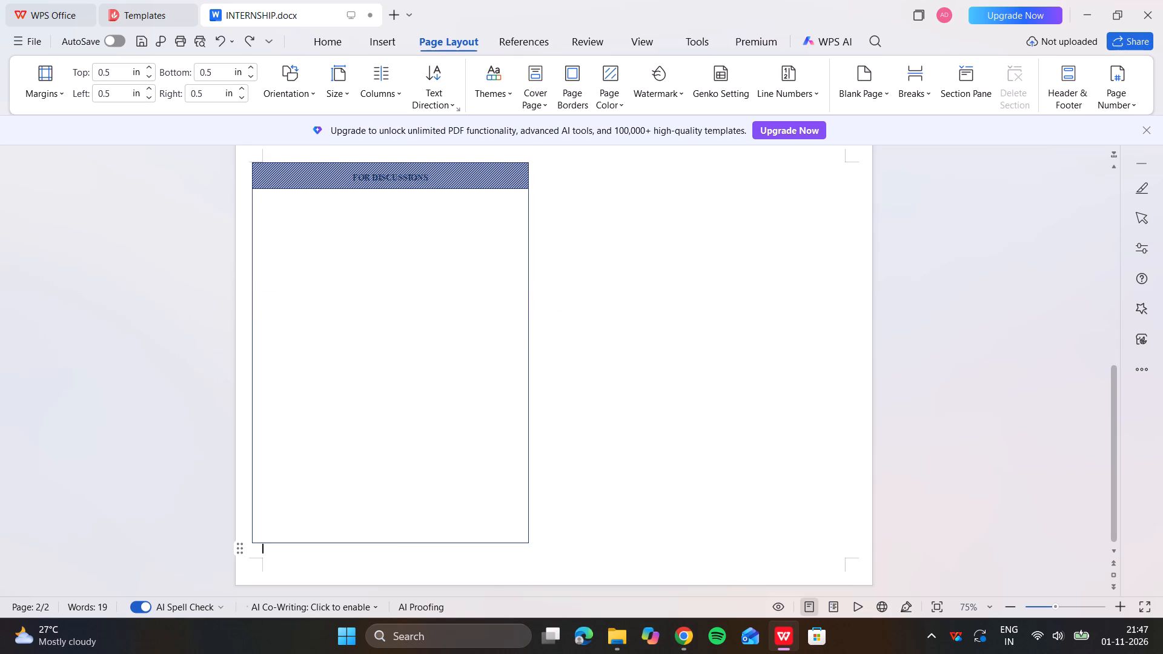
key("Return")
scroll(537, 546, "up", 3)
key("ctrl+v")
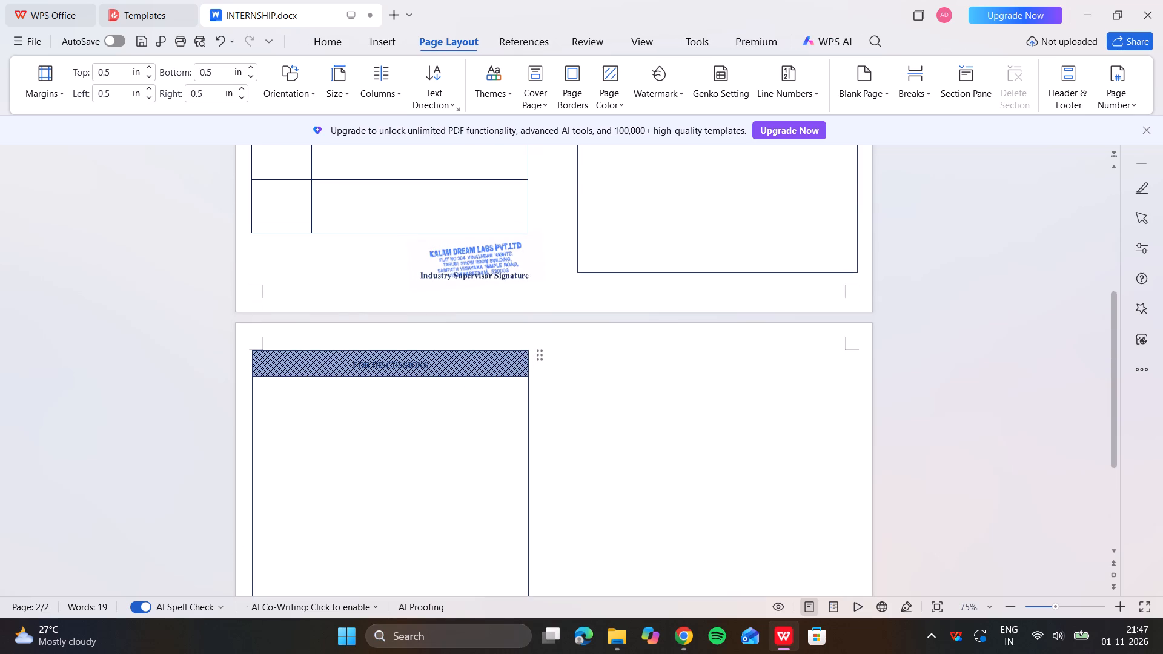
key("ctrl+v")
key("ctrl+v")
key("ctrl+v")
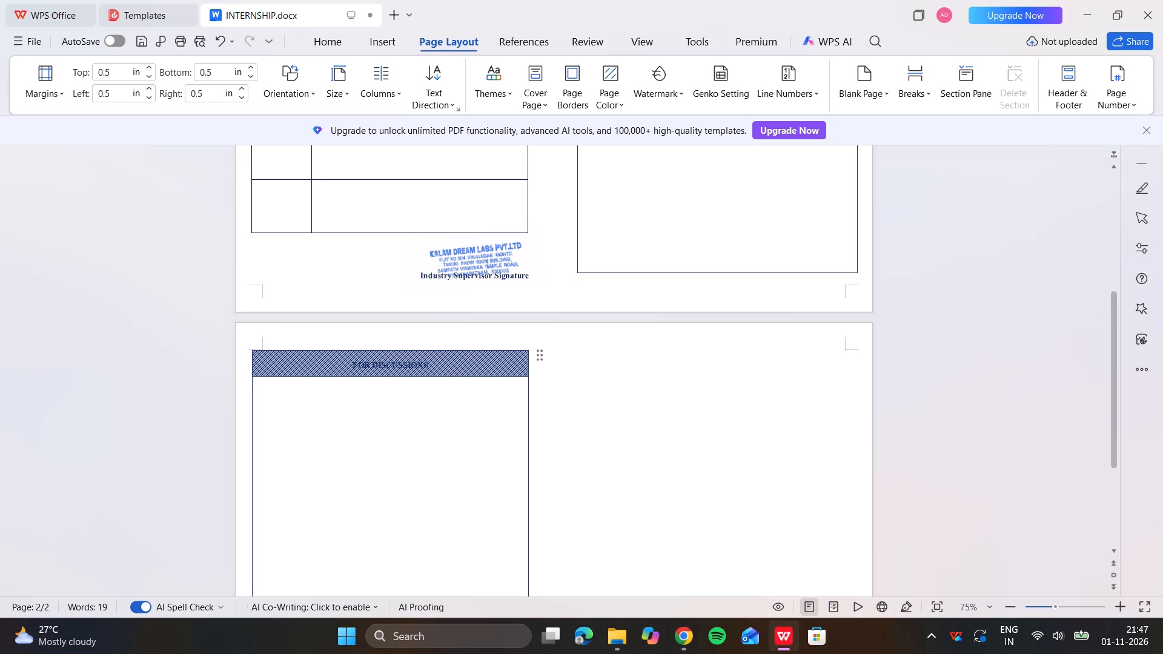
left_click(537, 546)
Copy the student performance record table, stamp area and Industry Supervisor Signature line from page 1 again.
scroll(537, 546, "up", 3)
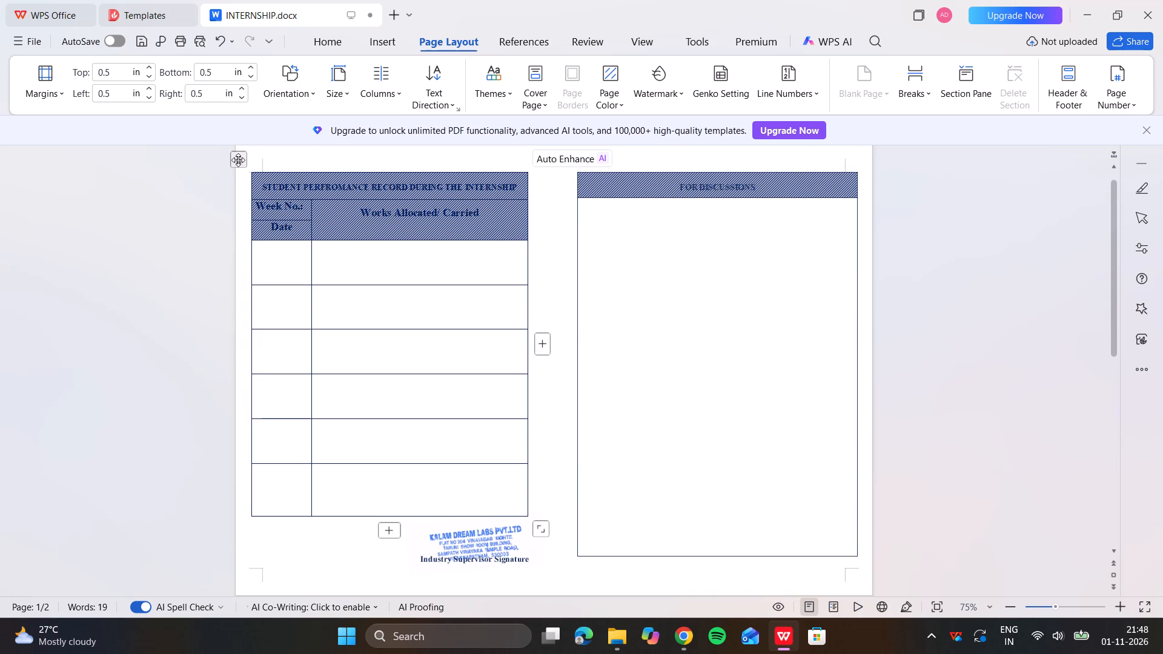
scroll(254, 155, "up", 1)
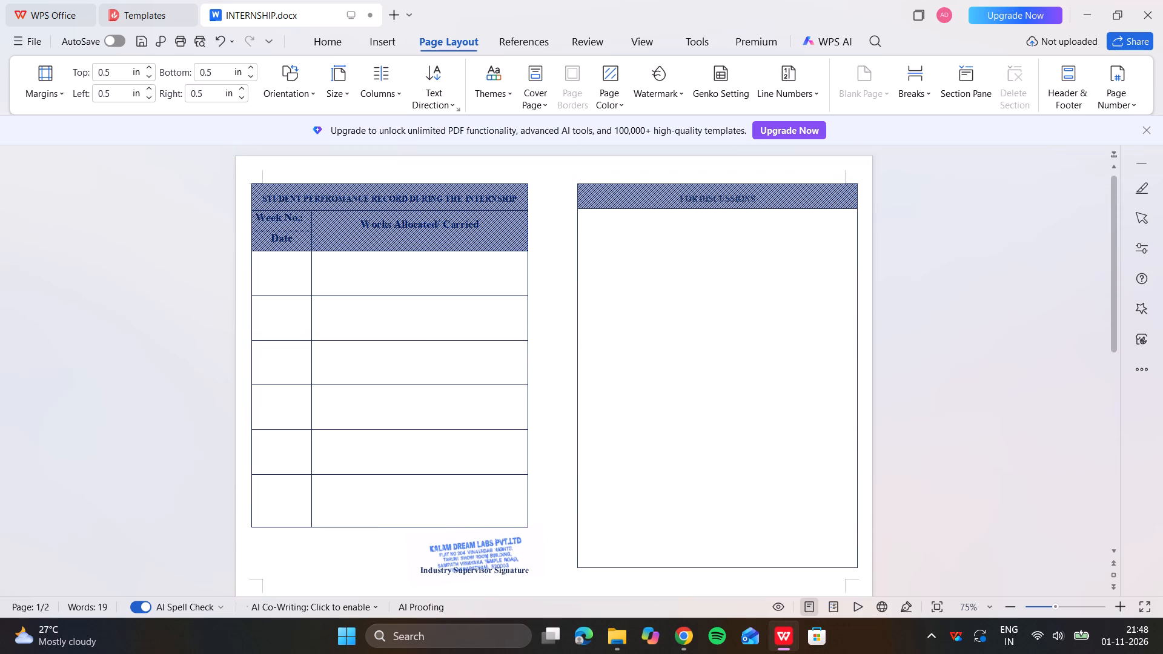
left_click_drag(250, 158, 515, 569)
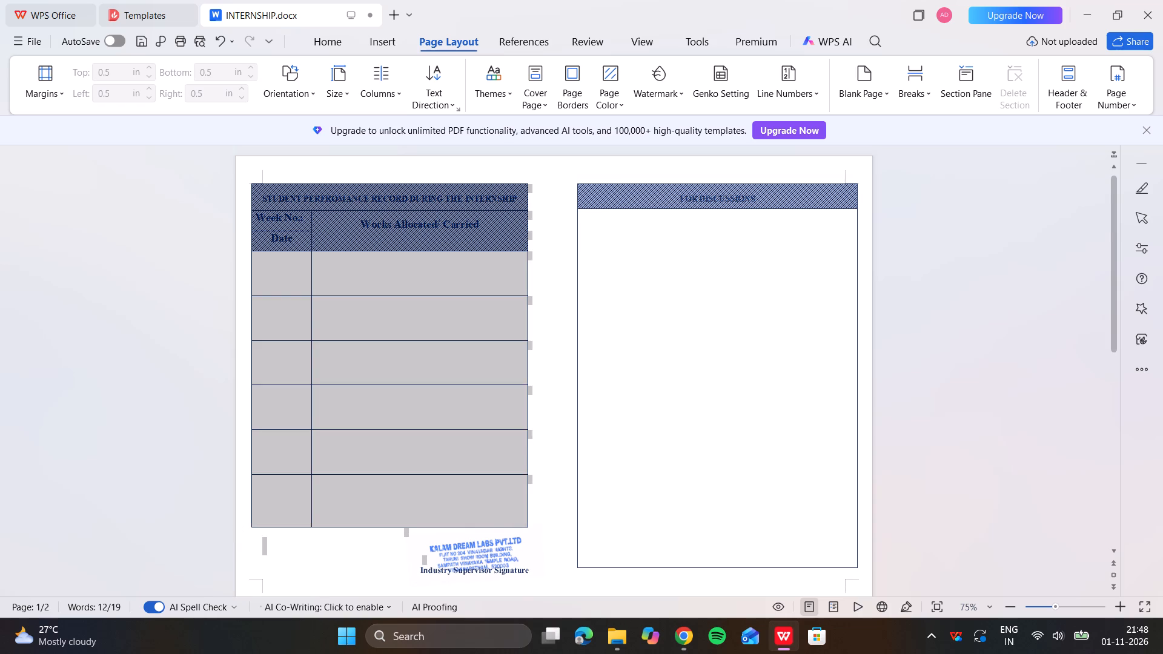
left_click_drag(515, 569, 536, 206)
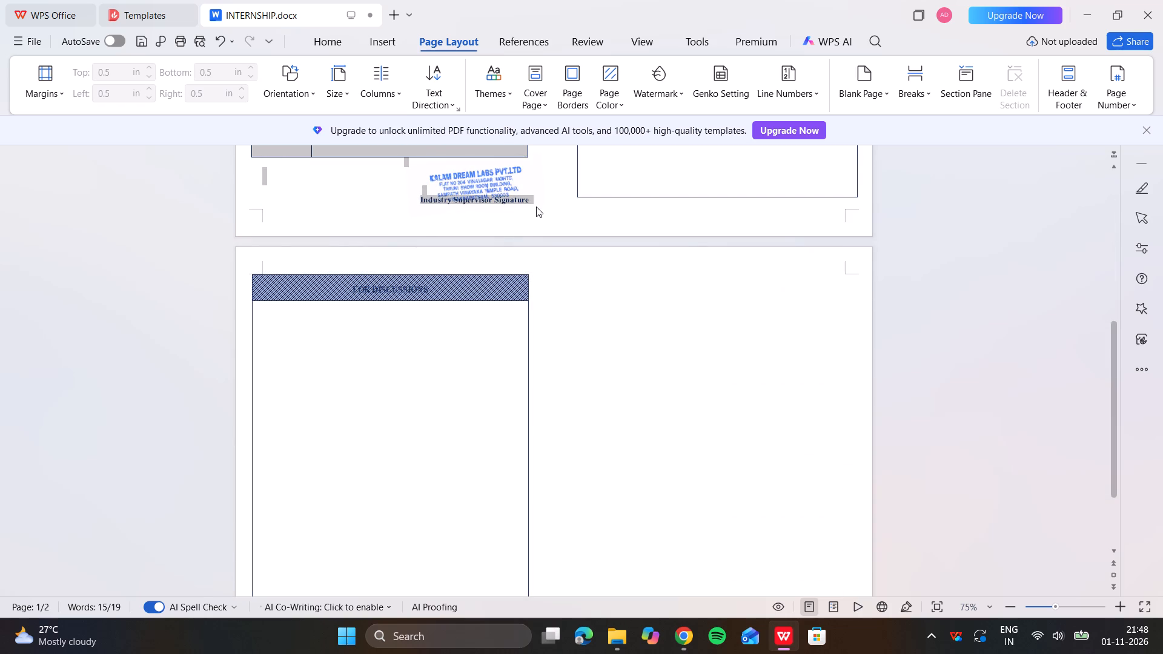
key("ctrl+c")
key("ctrl+c")
key("ctrl+c")
key("ctrl+c")
key("ctrl+c")
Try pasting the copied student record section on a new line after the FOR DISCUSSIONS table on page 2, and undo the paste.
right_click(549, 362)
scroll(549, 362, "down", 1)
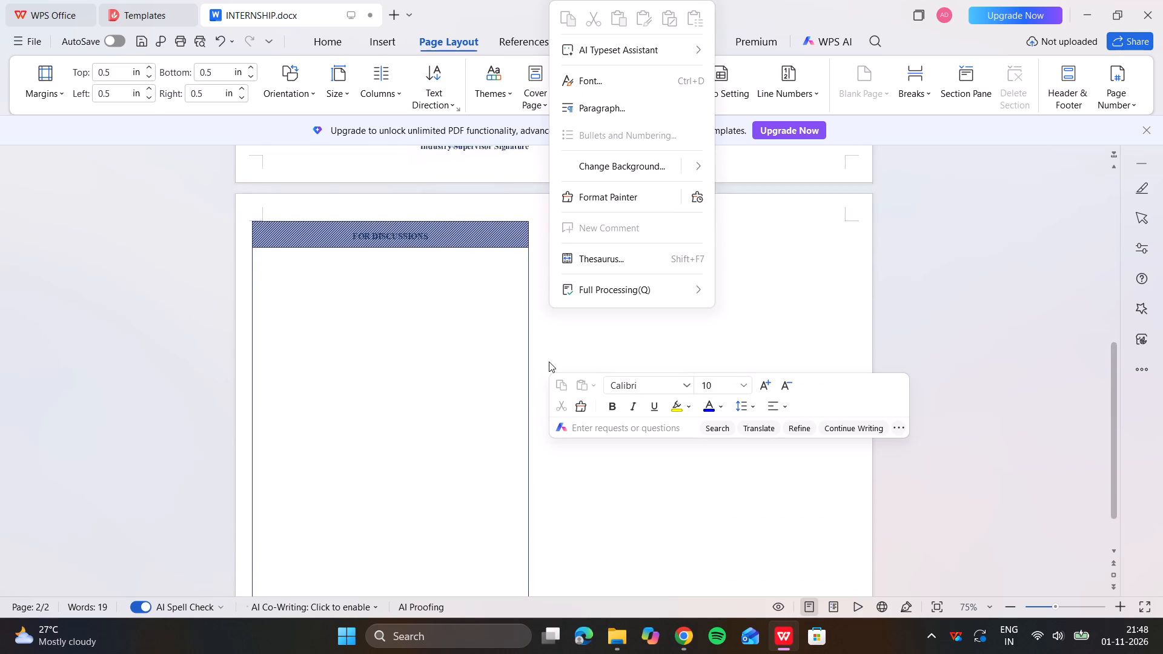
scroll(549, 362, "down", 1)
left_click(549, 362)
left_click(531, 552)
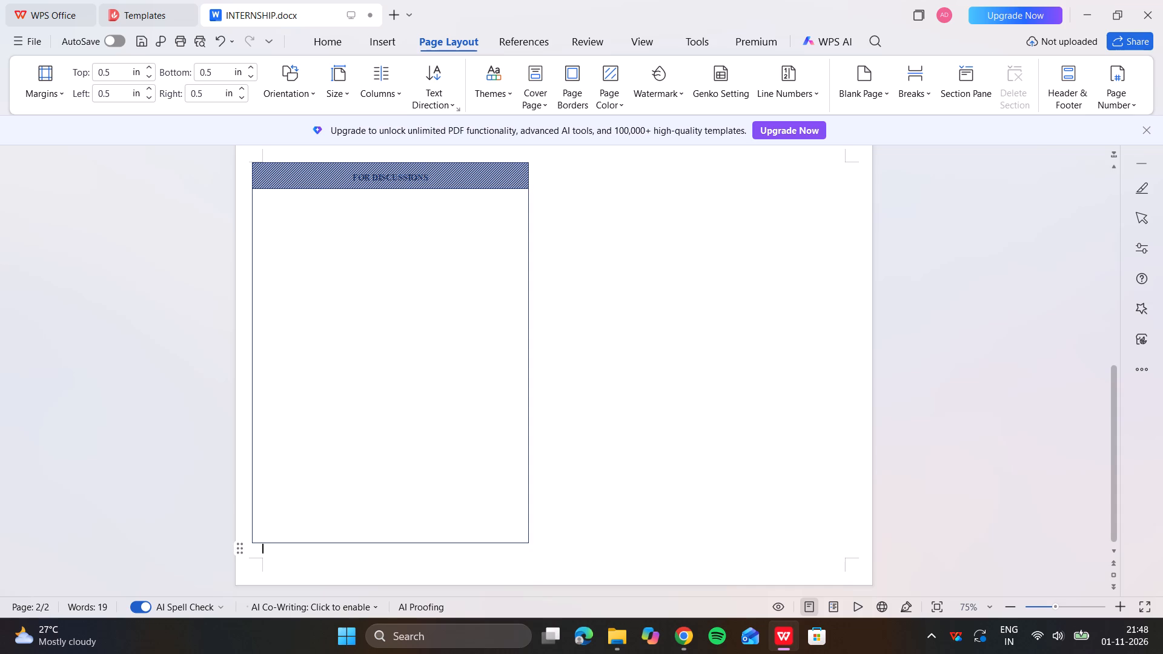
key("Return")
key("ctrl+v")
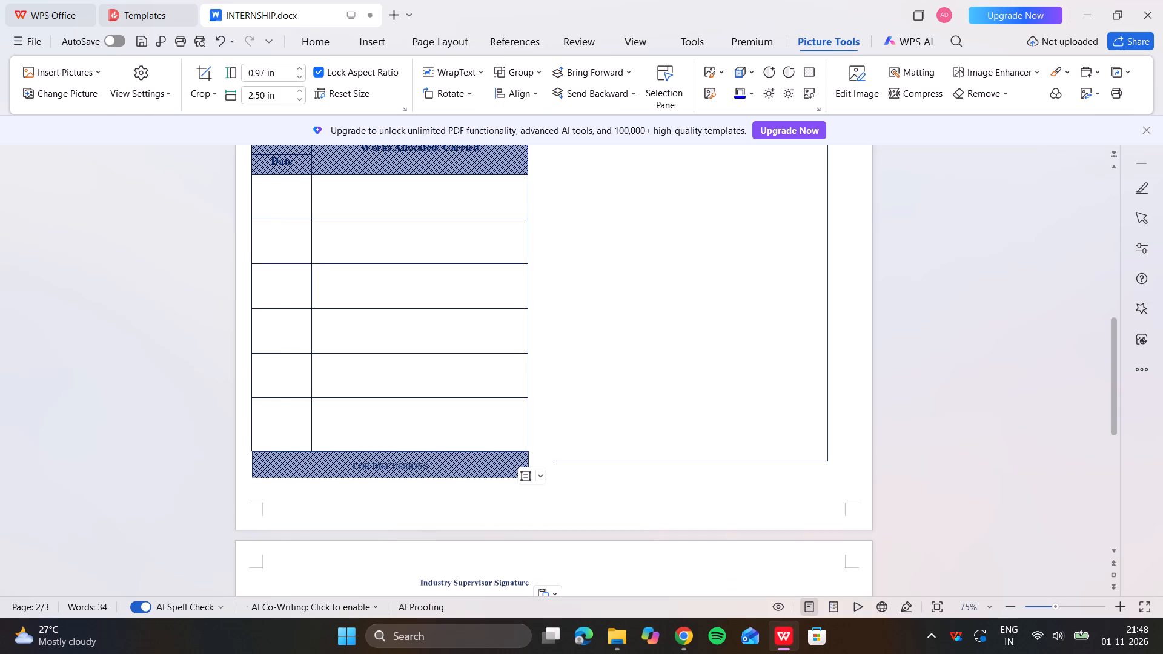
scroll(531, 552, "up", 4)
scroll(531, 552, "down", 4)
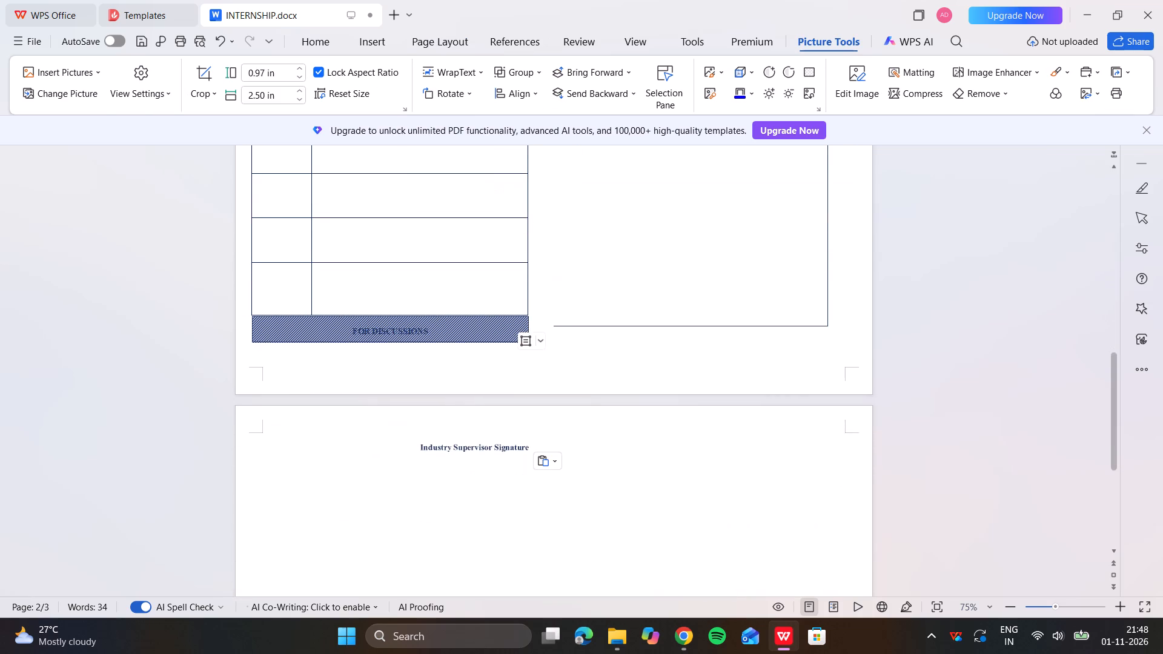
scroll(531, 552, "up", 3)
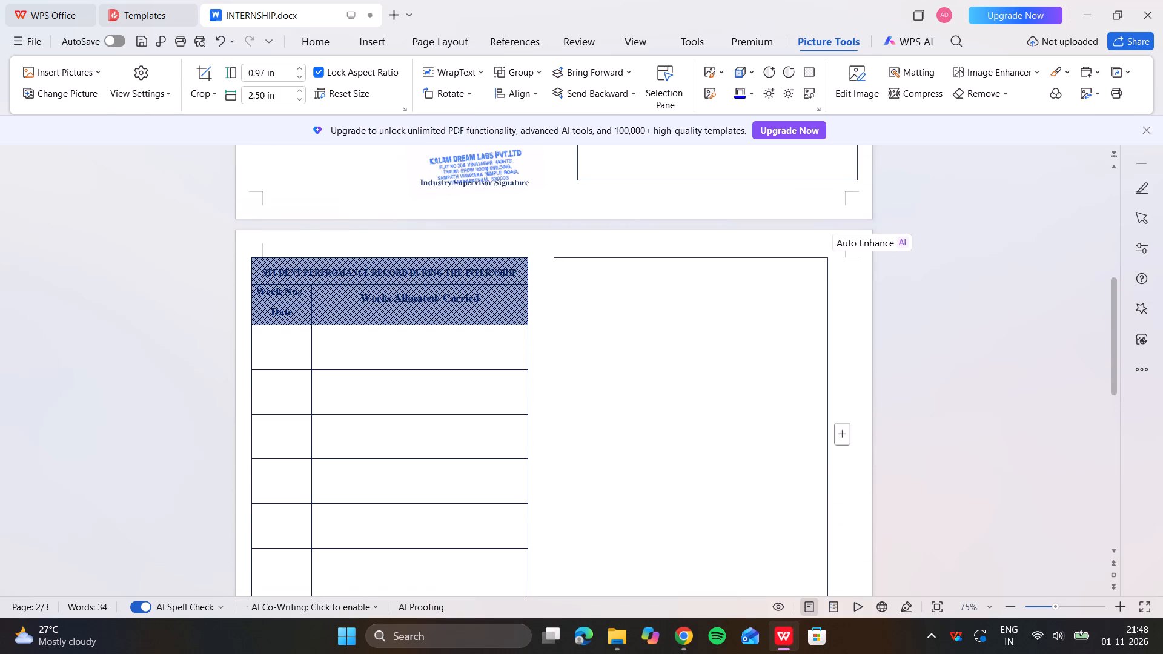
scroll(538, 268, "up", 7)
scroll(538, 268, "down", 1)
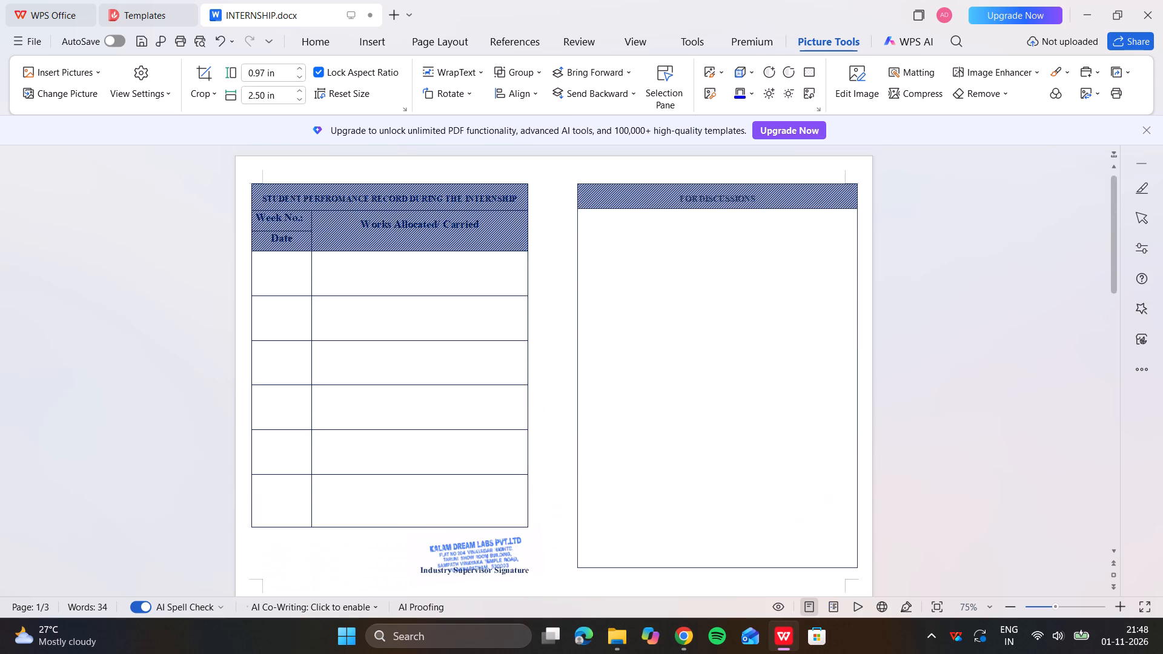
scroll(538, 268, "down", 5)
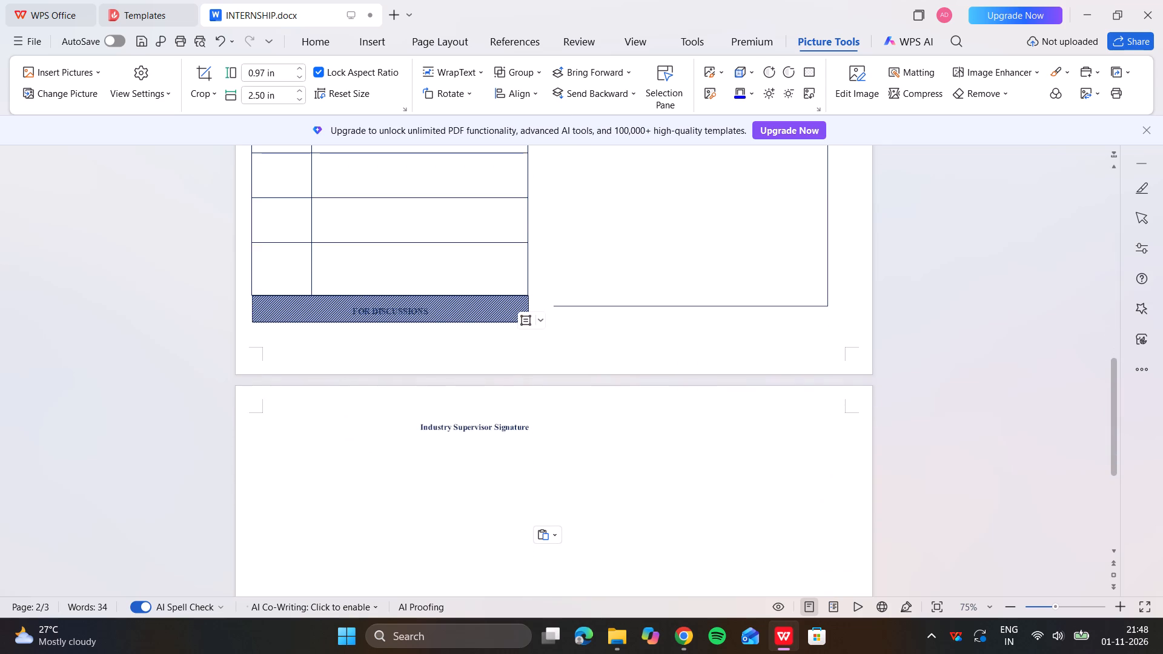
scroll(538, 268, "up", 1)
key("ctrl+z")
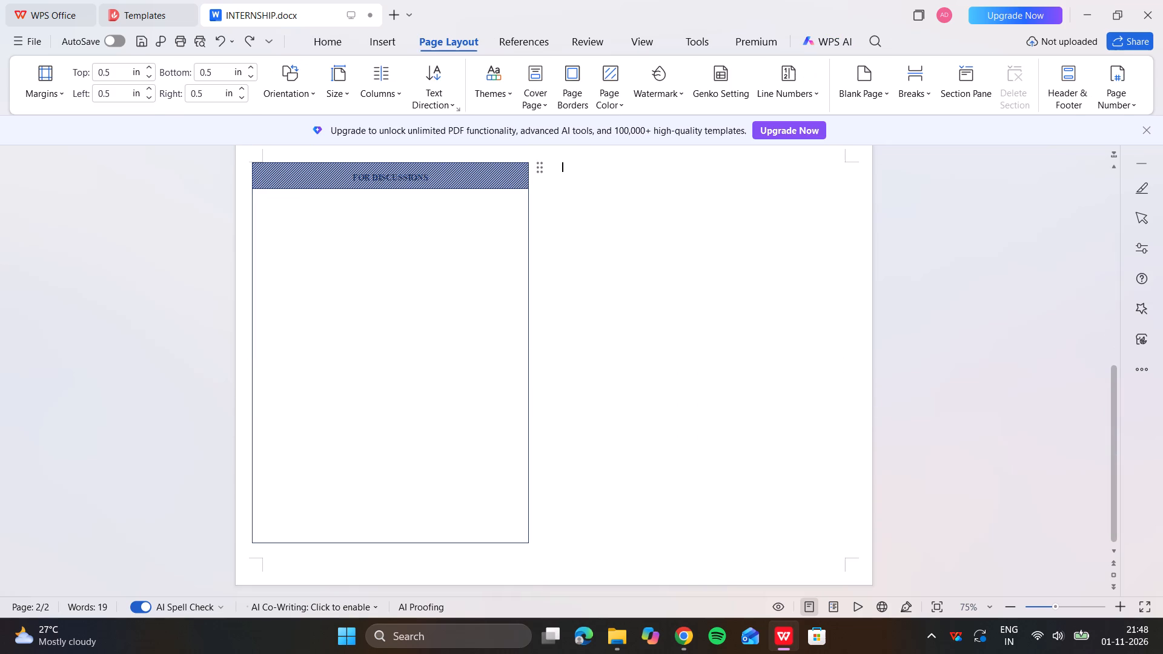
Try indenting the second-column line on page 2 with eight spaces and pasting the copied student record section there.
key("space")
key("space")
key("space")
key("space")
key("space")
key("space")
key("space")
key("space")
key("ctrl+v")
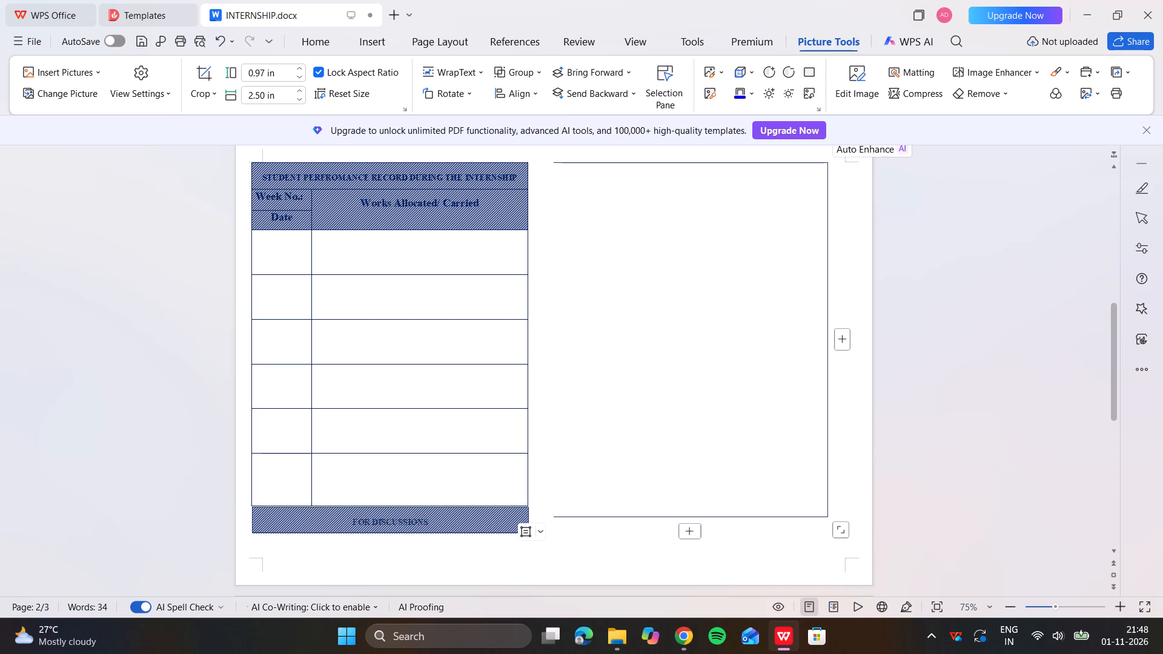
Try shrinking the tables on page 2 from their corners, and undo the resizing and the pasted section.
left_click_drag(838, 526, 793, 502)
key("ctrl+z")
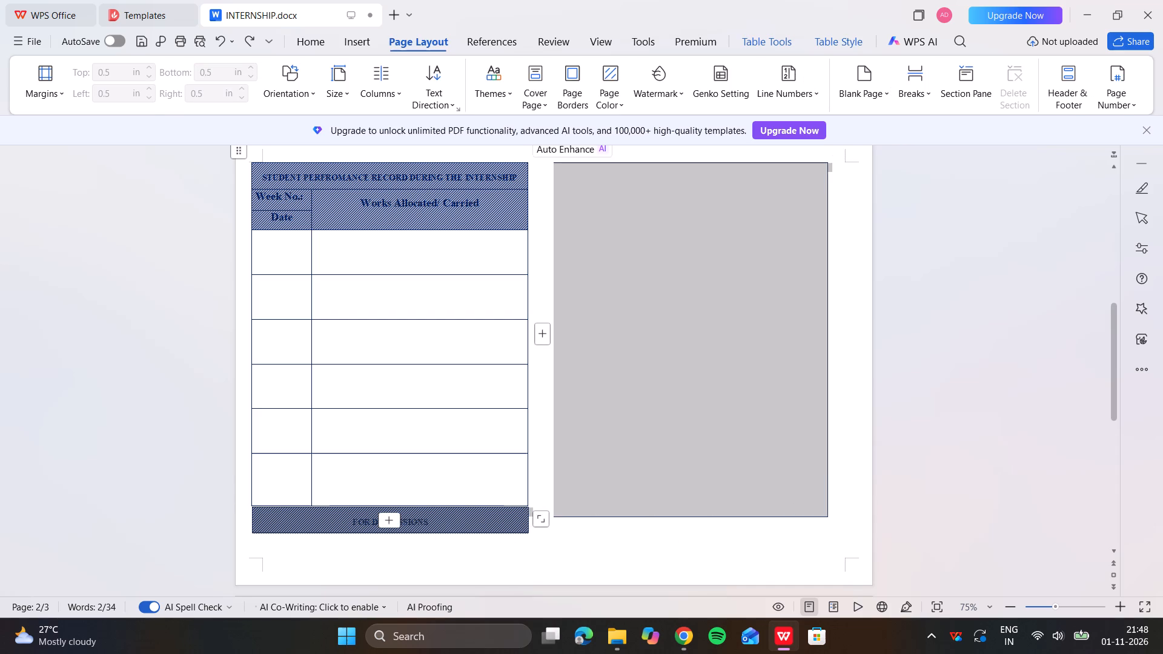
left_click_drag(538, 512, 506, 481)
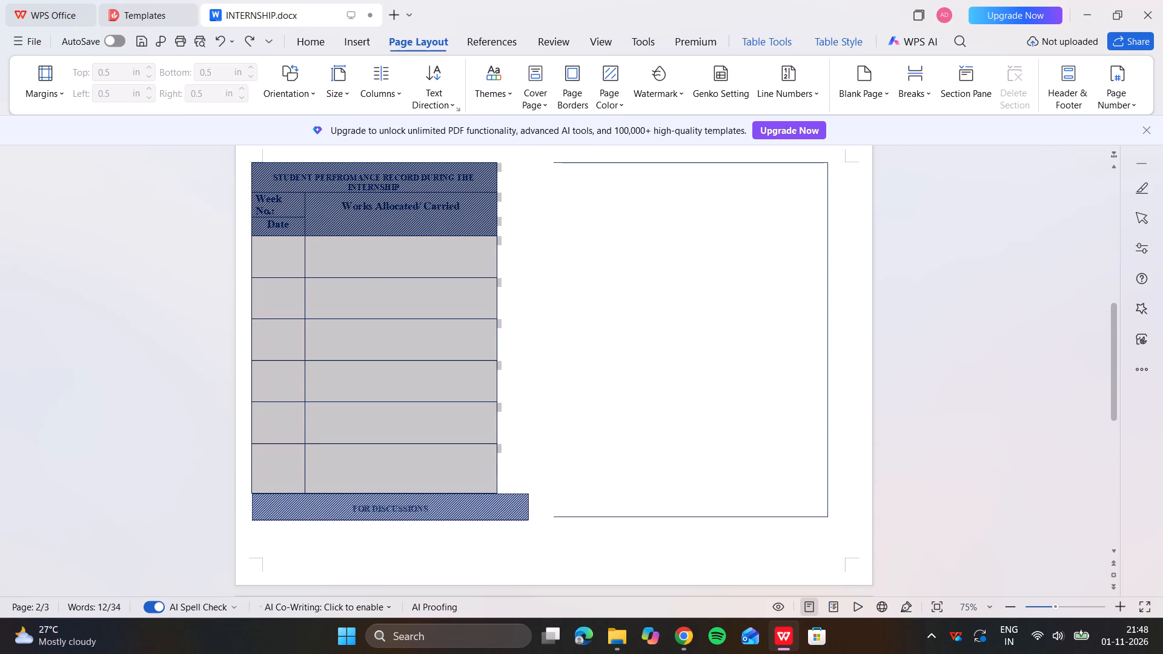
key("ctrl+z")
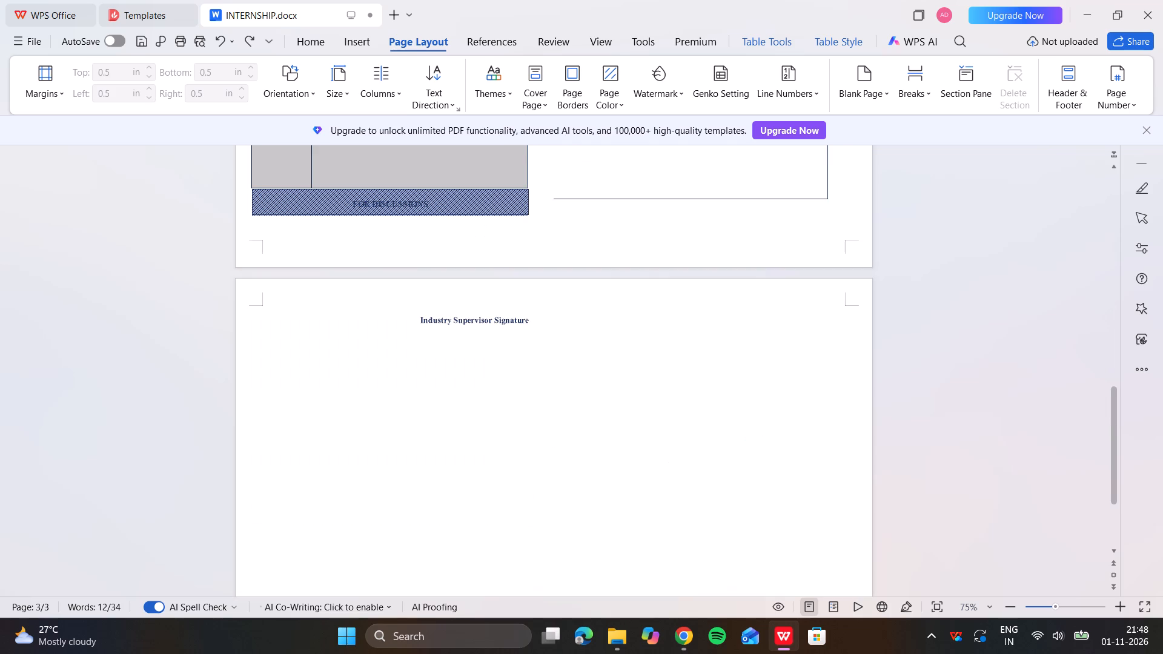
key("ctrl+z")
Add seven more spaces and seven line breaks in page 2's second column, and paste the copied student record section after them.
key("space")
key("space")
key("space")
key("space")
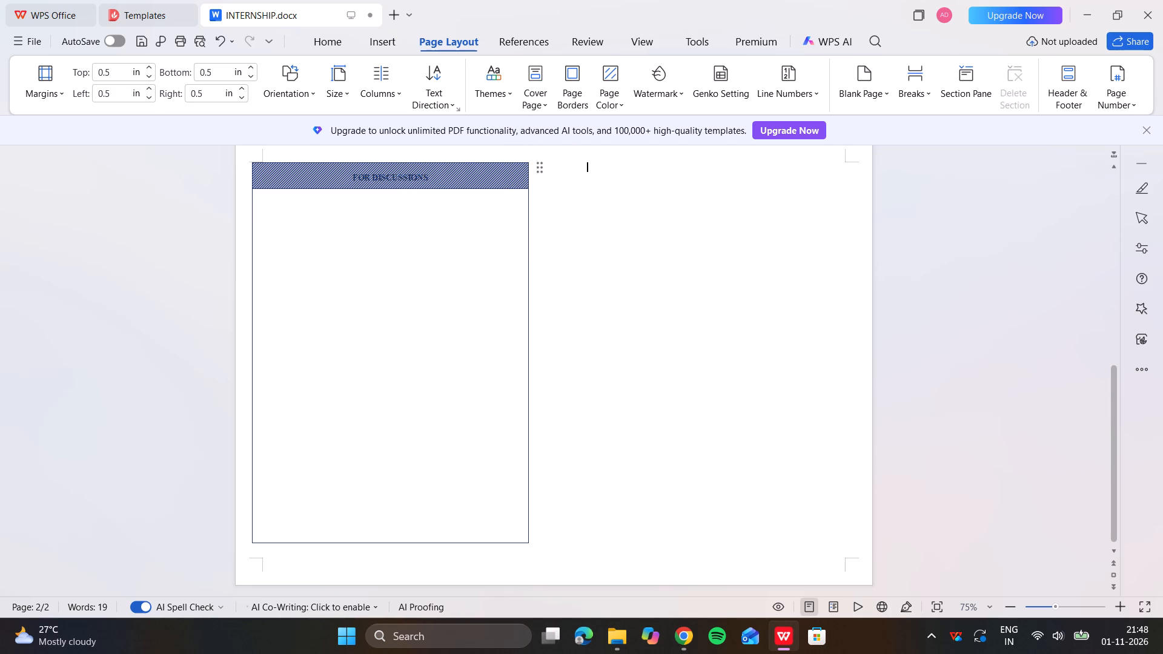
key("space")
key("space")
key("space")
key("Return")
key("Return")
key("Return")
key("Return")
key("Return")
key("Return")
key("Return")
key("ctrl+v")
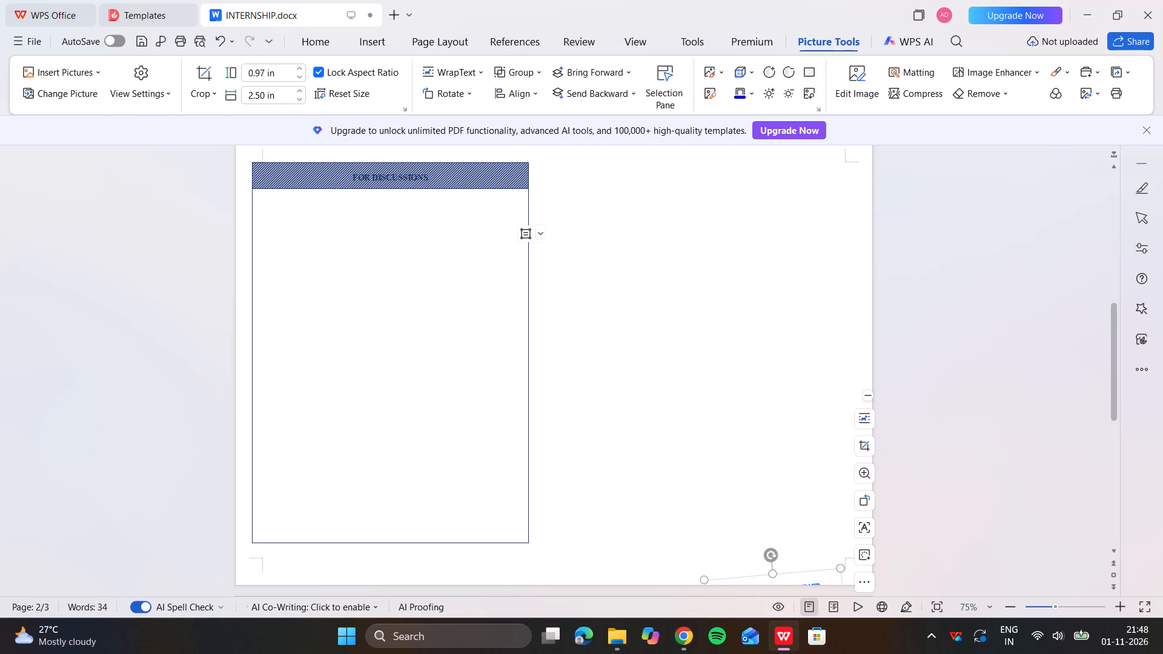
scroll(740, 289, "down", 4)
scroll(740, 289, "up", 1)
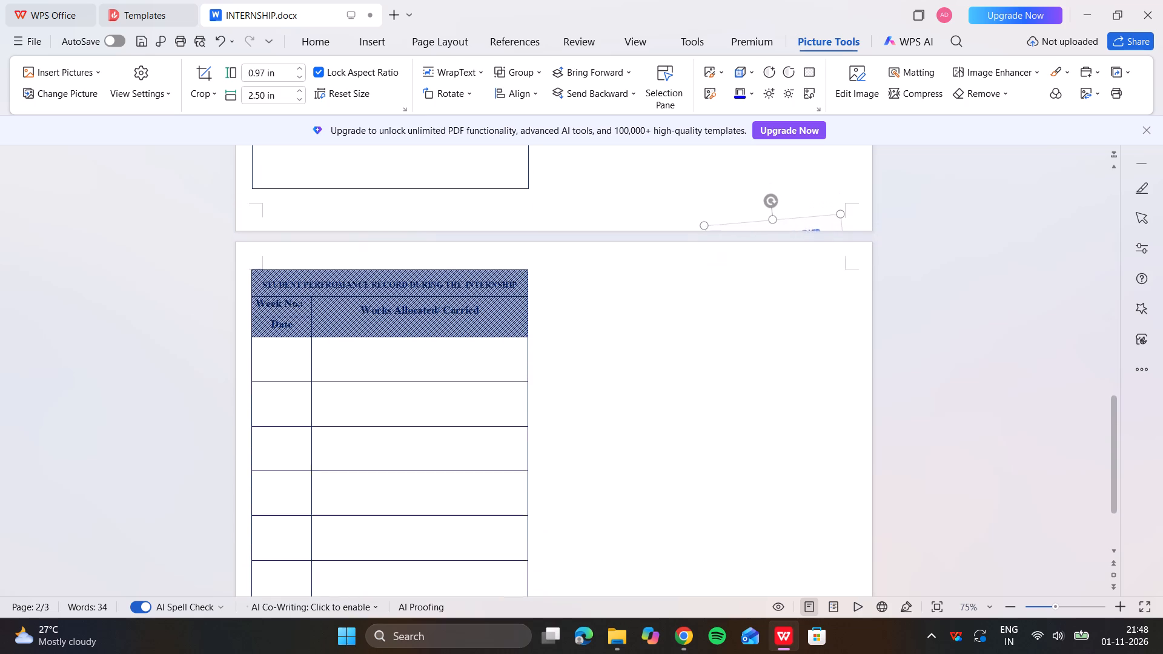
scroll(740, 289, "up", 6)
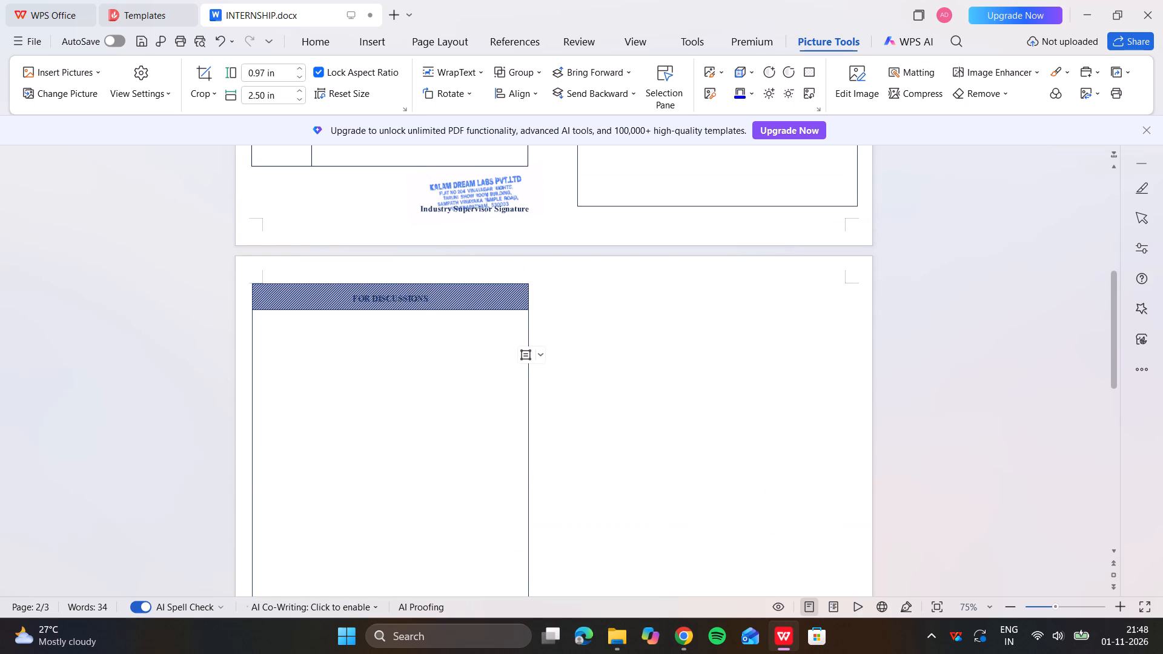
Reduce the blank lines beside the FOR DISCUSSIONS table by deleting the extra ones and adding two back.
left_click(595, 368)
key("BackSpace")
key("BackSpace")
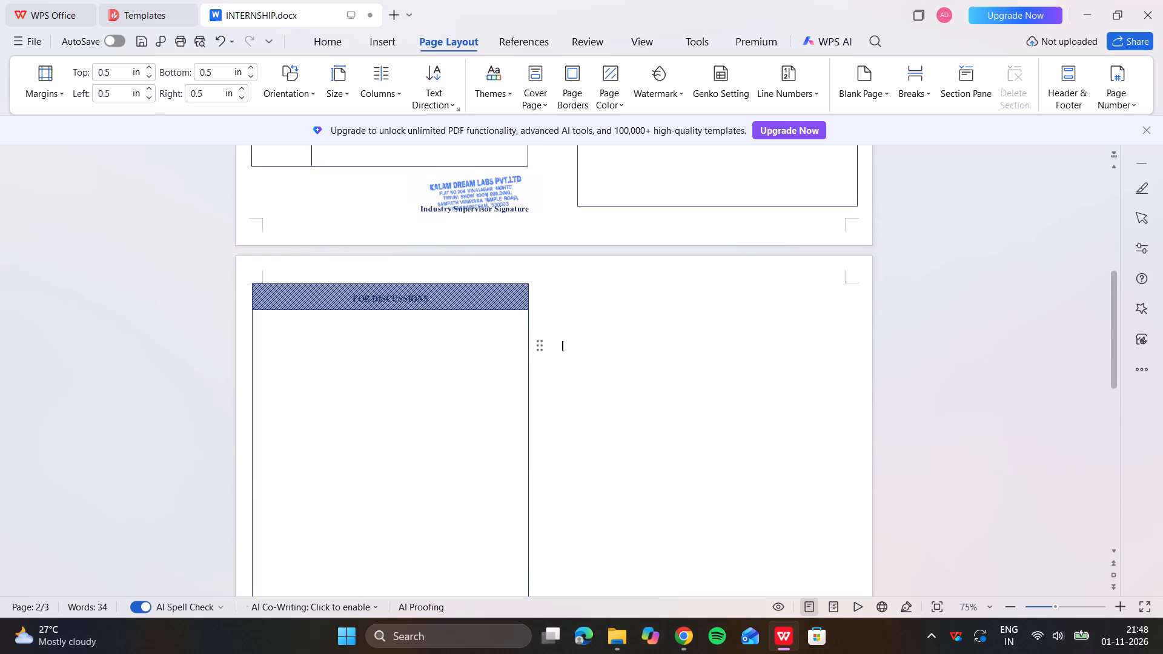
key("BackSpace")
key("BackSpace")
key("BackSpace")
key("BackSpace")
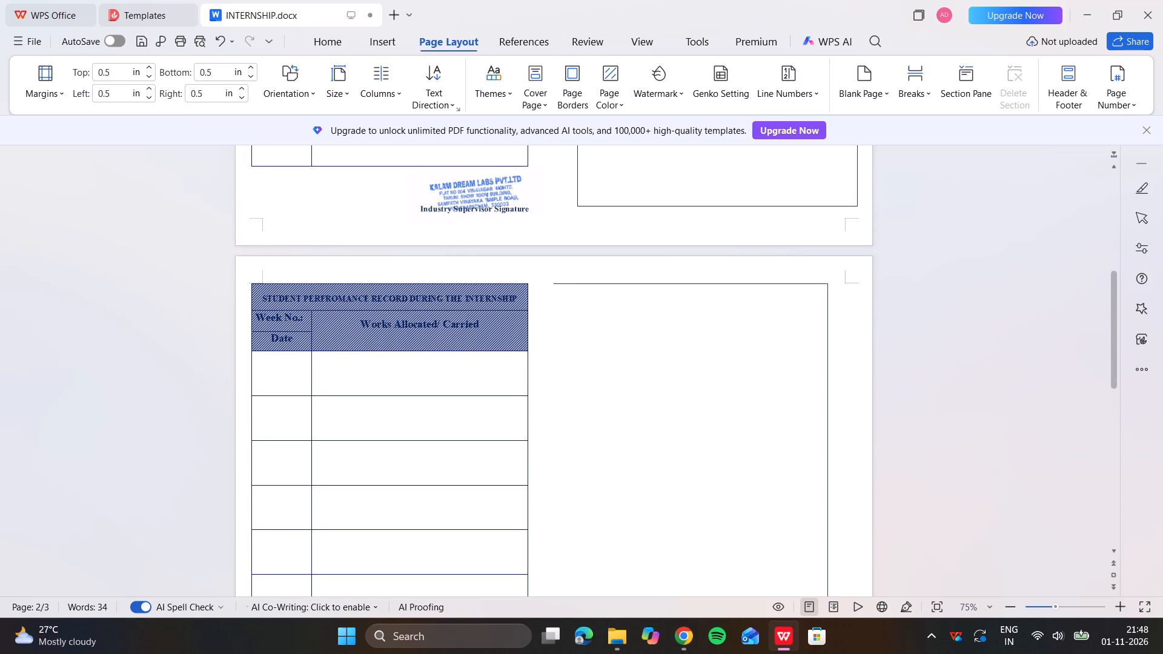
key("Return")
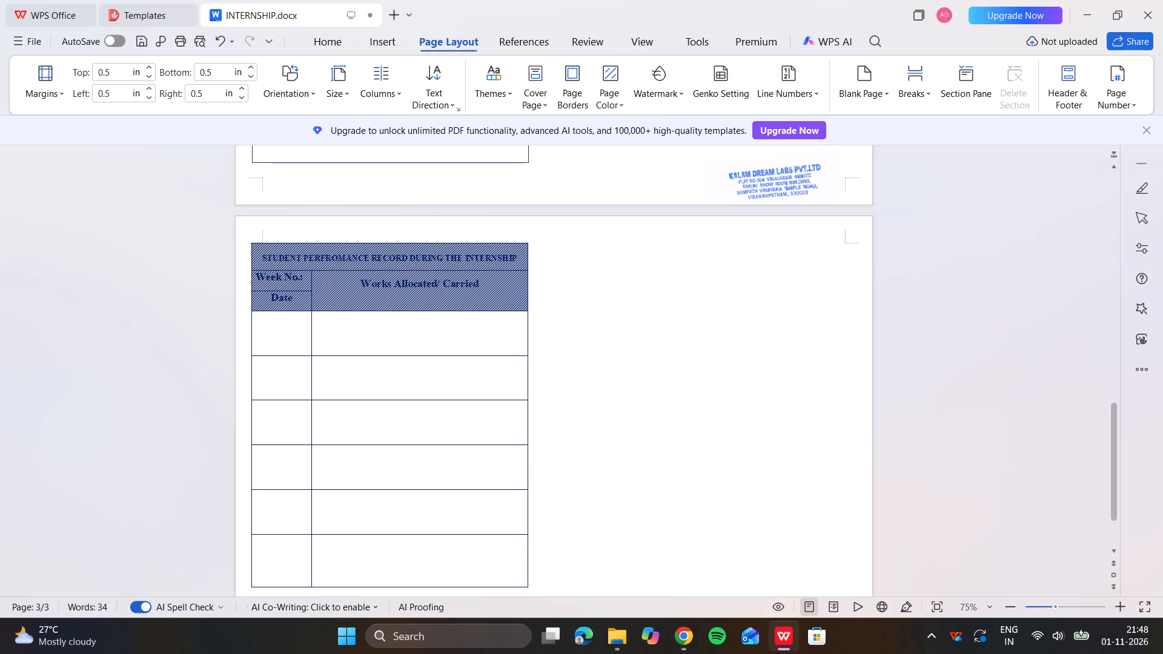
key("Return")
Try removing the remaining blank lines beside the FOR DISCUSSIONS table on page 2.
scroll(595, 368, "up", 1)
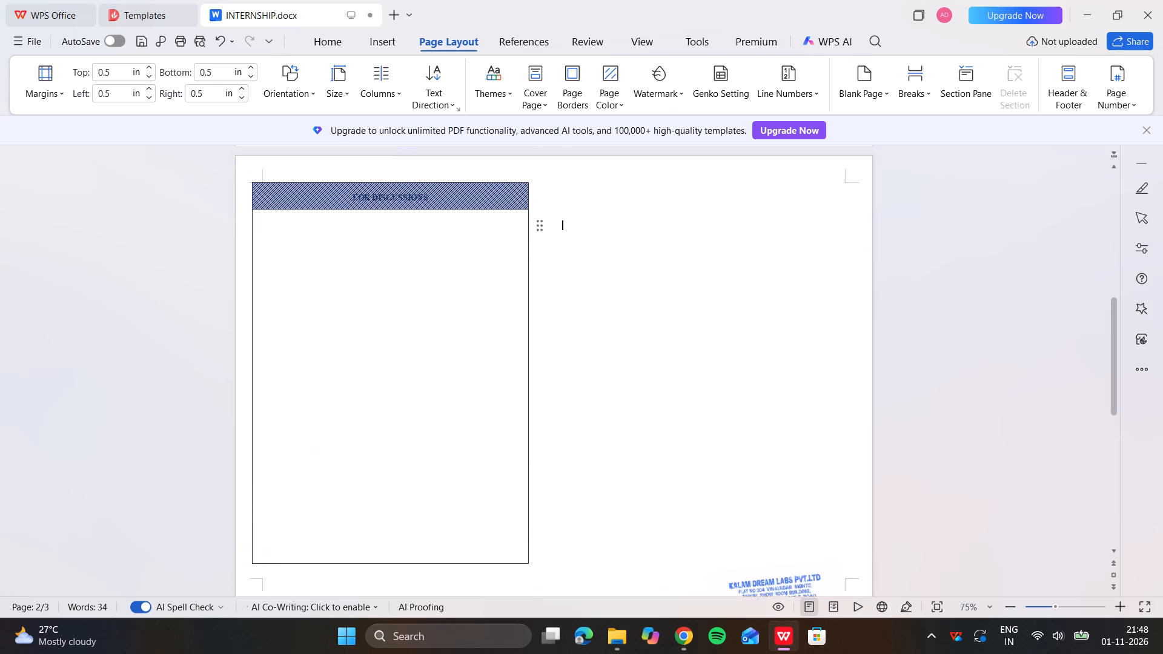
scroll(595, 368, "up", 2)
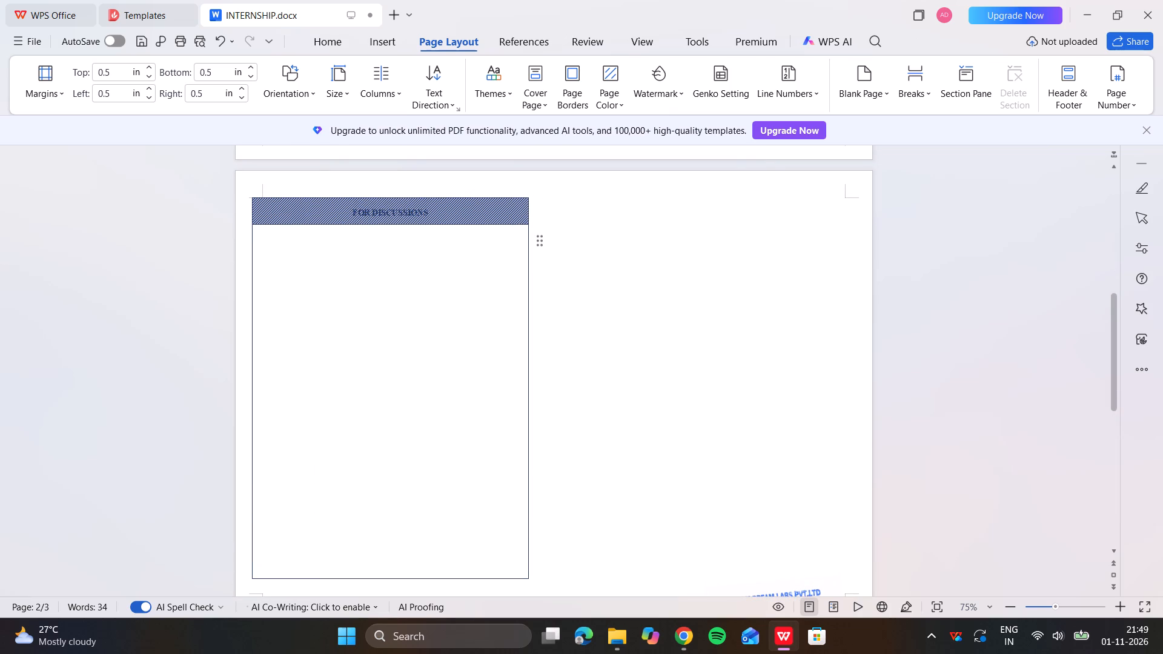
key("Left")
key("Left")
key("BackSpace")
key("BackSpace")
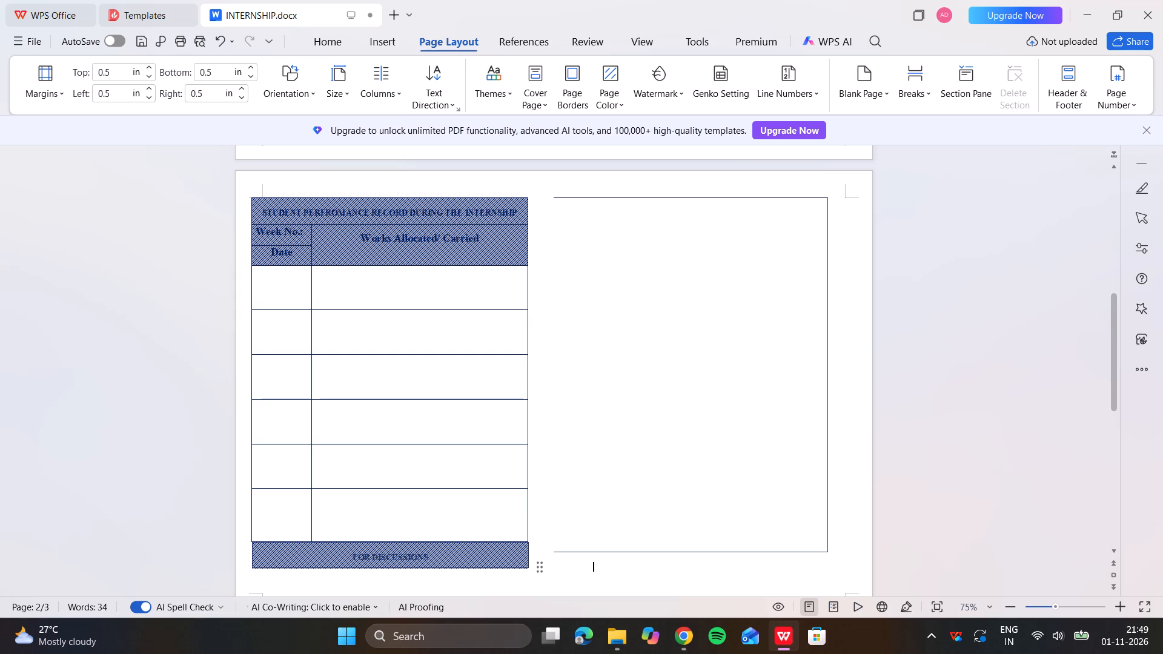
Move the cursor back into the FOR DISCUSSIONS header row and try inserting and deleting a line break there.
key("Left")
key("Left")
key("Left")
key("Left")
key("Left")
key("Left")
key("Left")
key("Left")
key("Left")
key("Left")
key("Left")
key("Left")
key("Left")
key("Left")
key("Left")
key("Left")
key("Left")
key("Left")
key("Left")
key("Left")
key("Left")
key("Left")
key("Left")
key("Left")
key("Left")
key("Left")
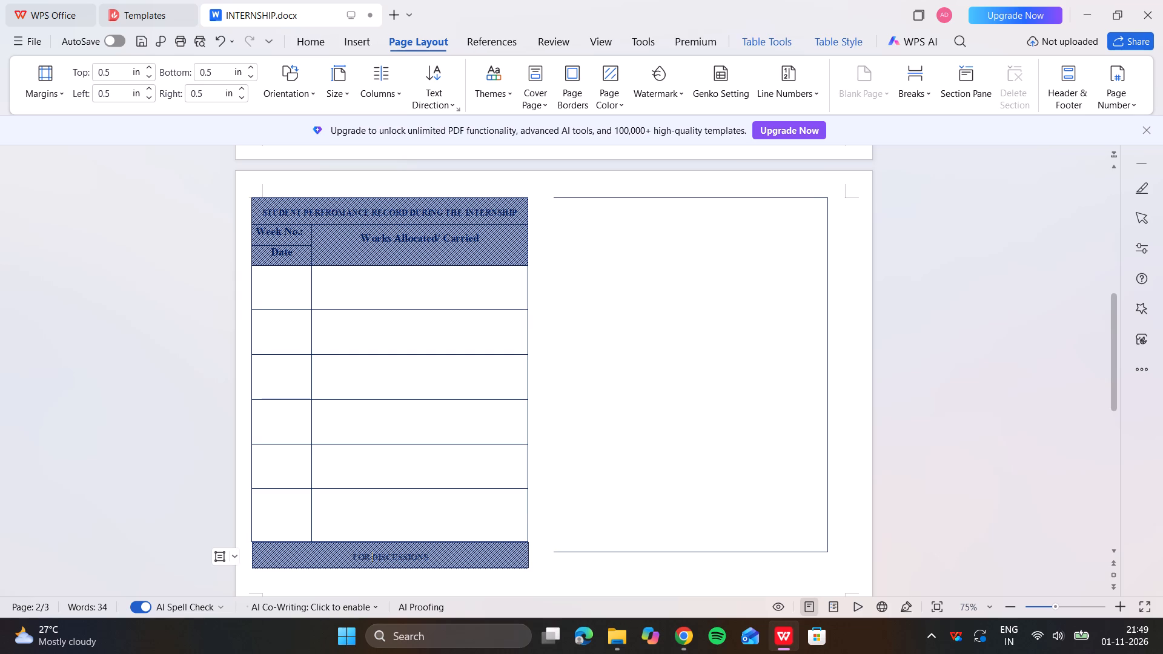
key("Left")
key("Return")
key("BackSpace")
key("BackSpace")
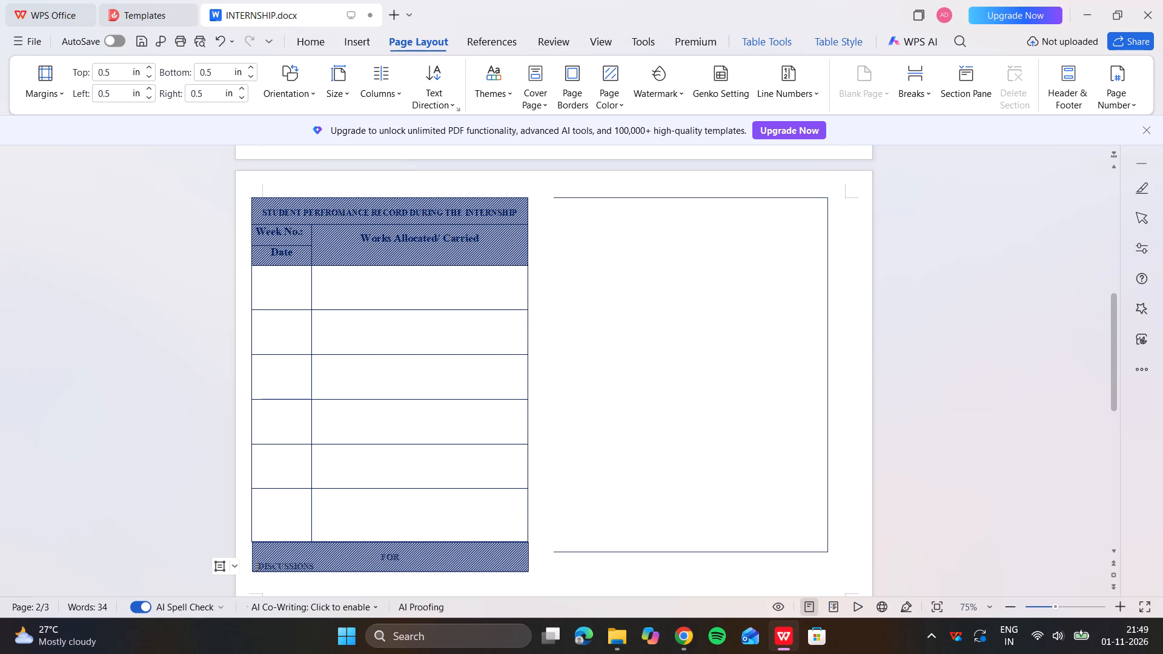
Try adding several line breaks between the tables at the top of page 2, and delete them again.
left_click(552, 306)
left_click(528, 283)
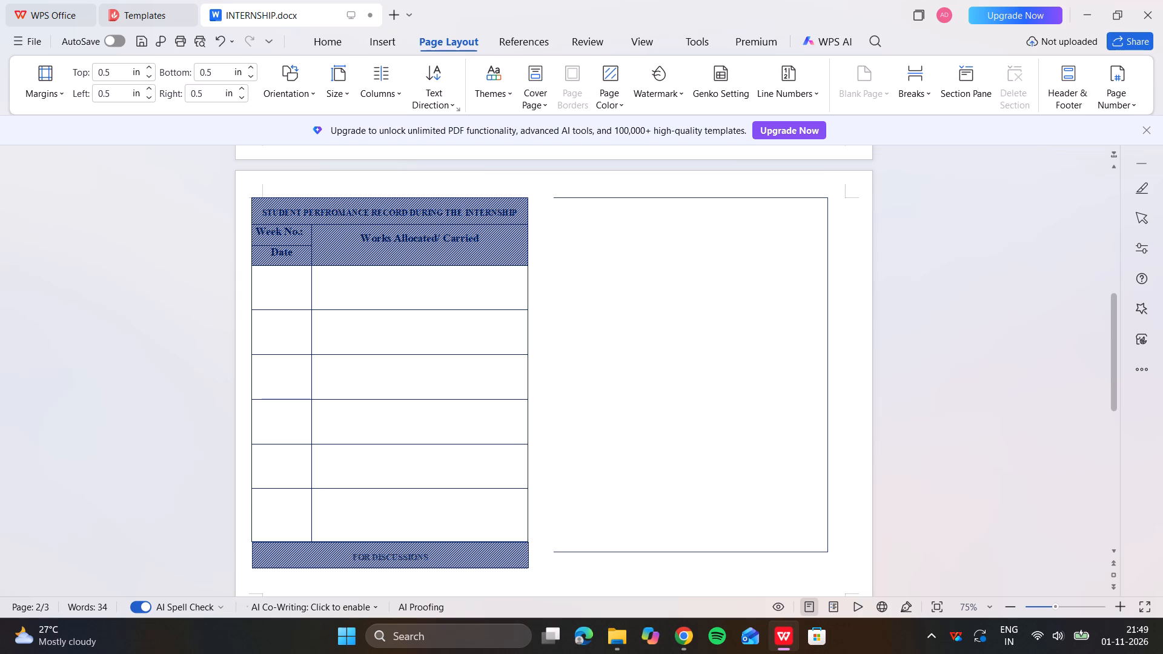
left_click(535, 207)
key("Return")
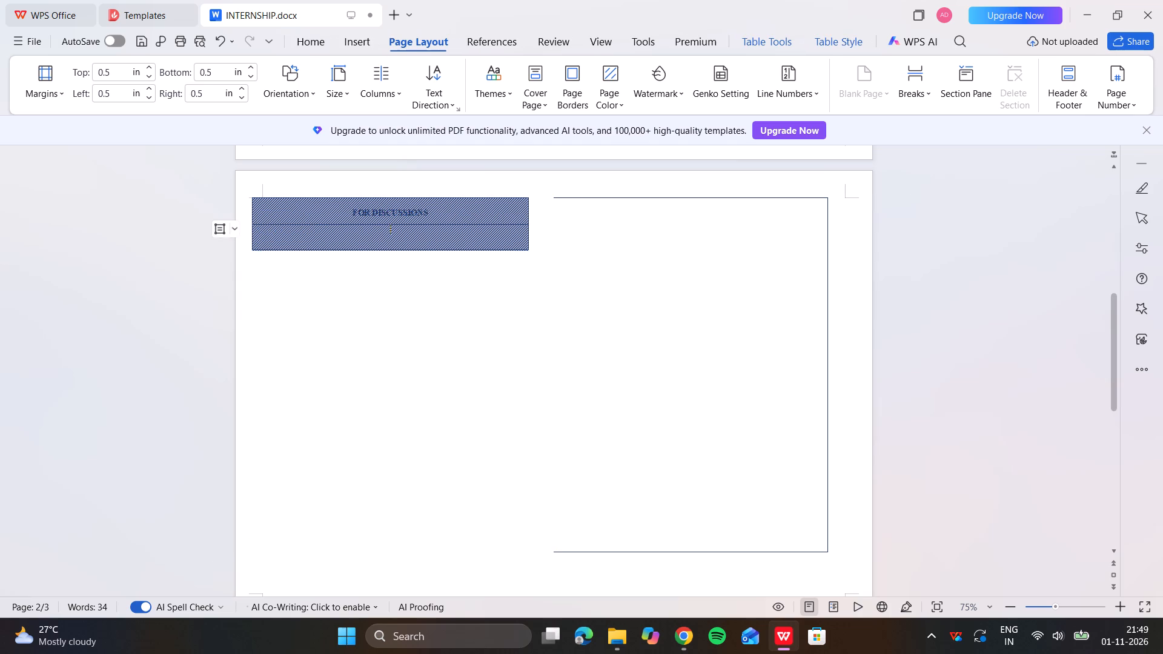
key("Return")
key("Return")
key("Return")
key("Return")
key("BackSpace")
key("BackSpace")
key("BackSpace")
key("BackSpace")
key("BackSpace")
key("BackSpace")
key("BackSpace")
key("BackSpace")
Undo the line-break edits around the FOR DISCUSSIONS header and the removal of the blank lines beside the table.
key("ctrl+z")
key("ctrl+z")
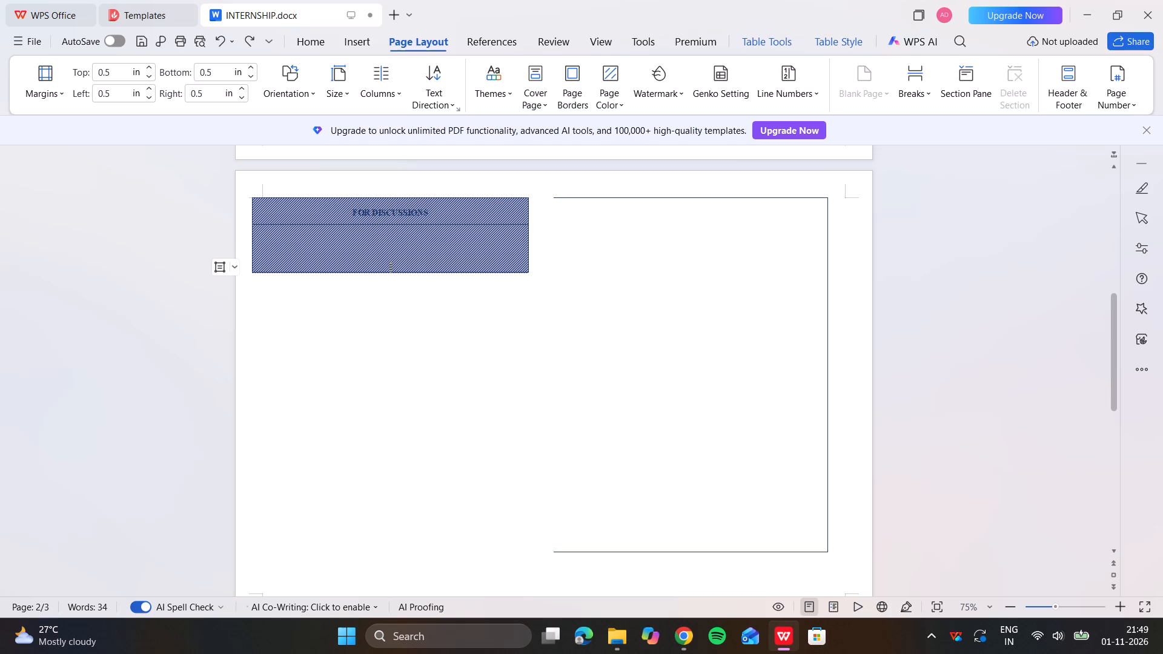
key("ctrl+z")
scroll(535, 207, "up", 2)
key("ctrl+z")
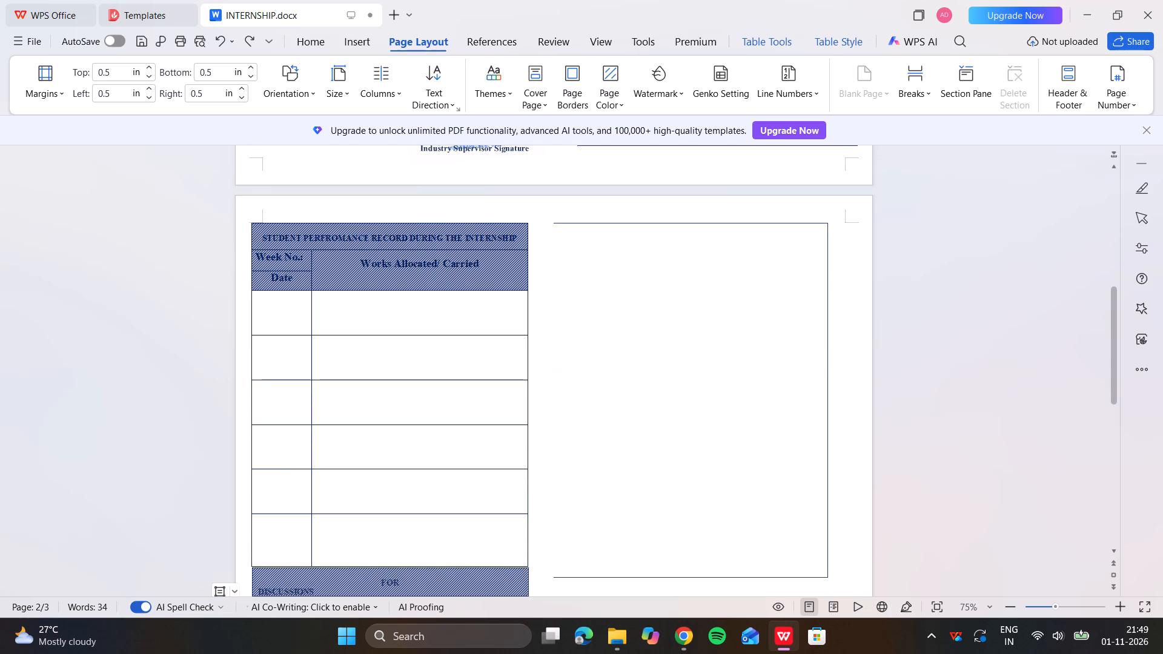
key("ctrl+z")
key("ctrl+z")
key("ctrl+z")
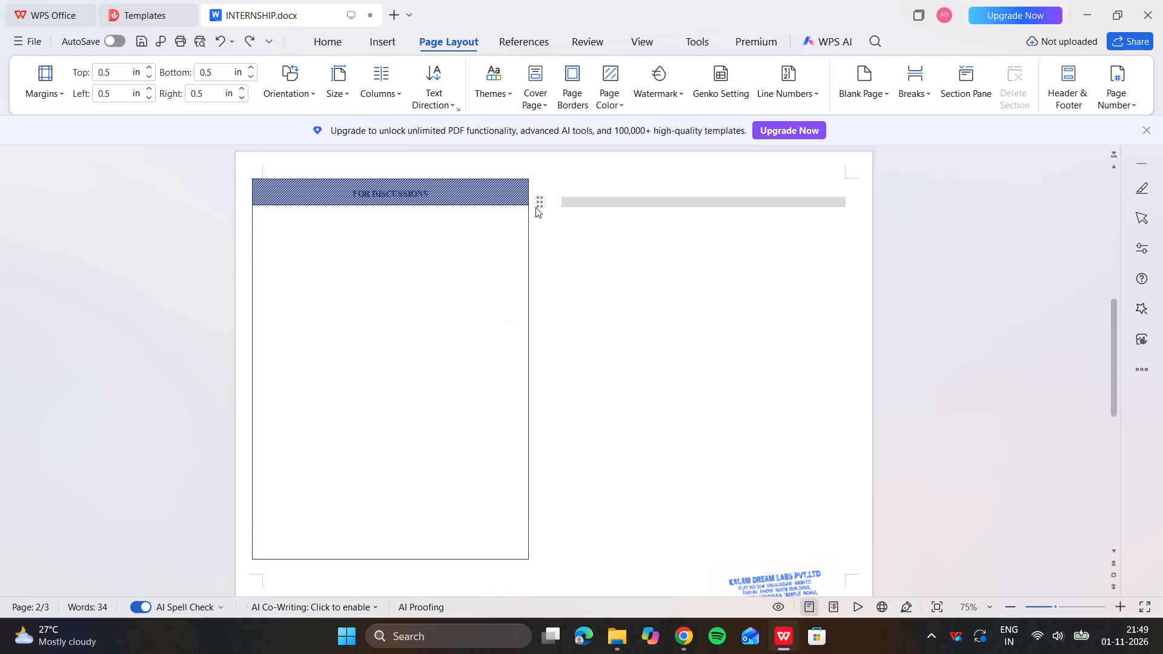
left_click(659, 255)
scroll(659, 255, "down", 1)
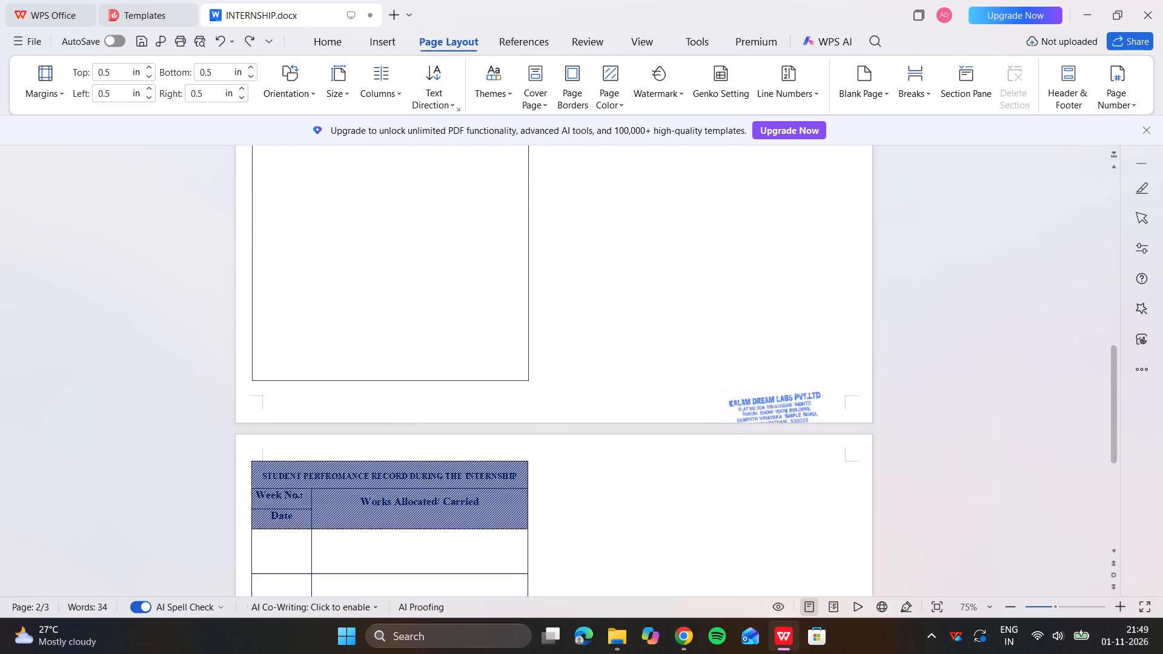
Undo the pasted copy of the student performance record section on page 3.
scroll(659, 255, "down", 3)
left_click(389, 337)
scroll(389, 337, "up", 1)
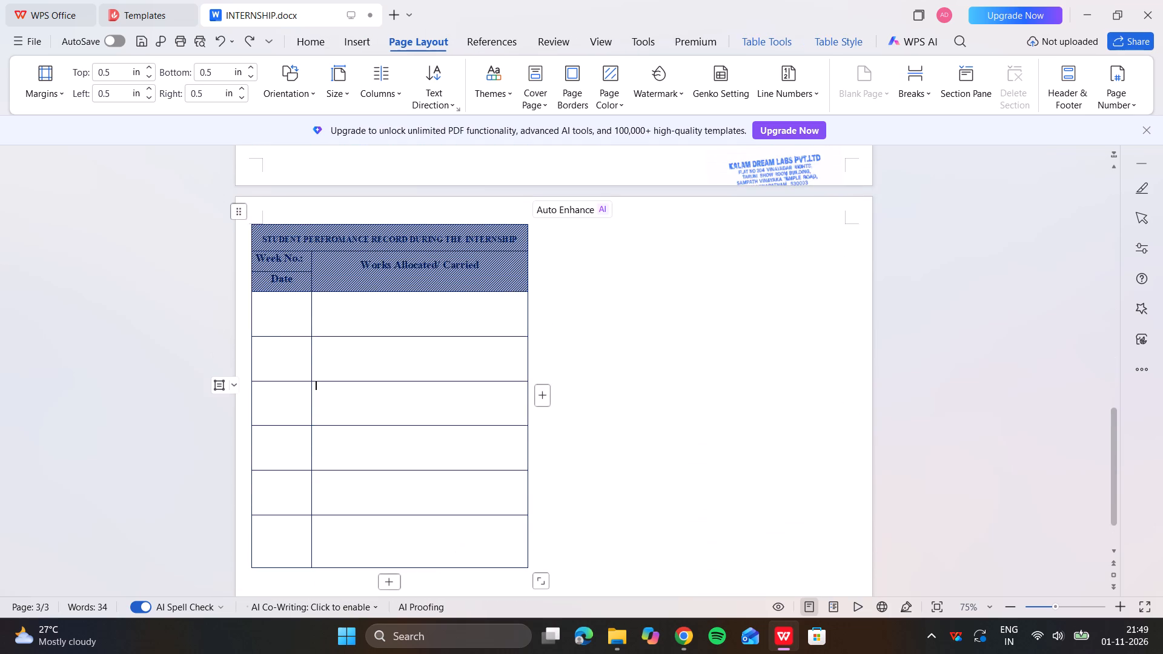
key("ctrl+z")
key("ctrl+z")
key("ctrl+z")
key("ctrl+z")
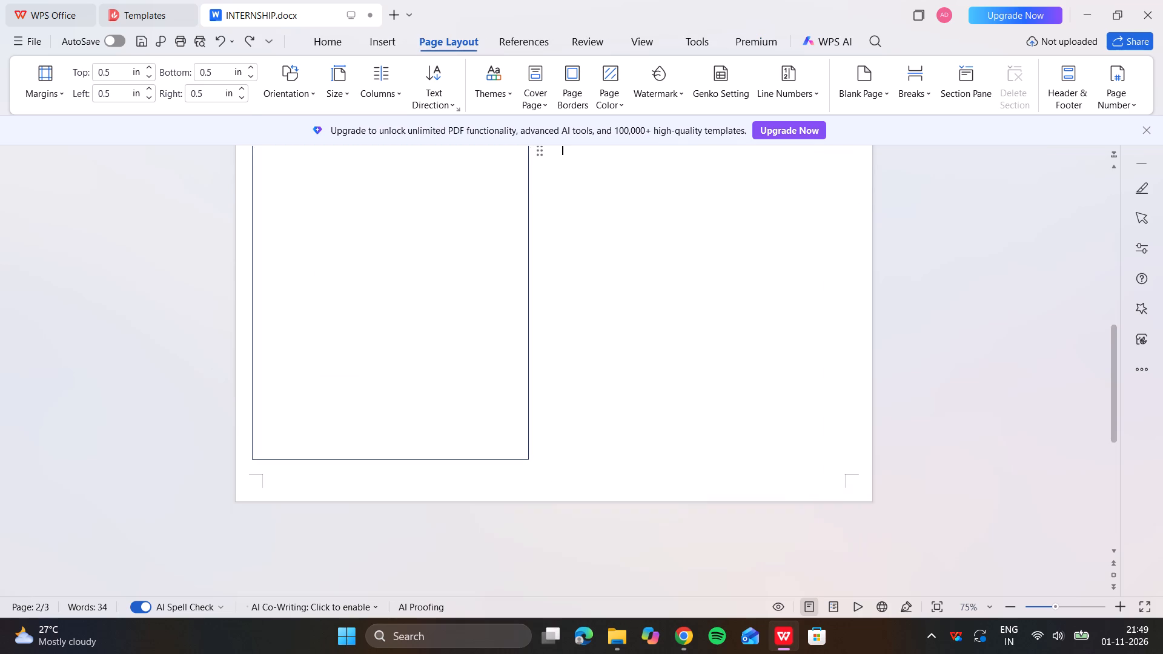
scroll(389, 337, "up", 9)
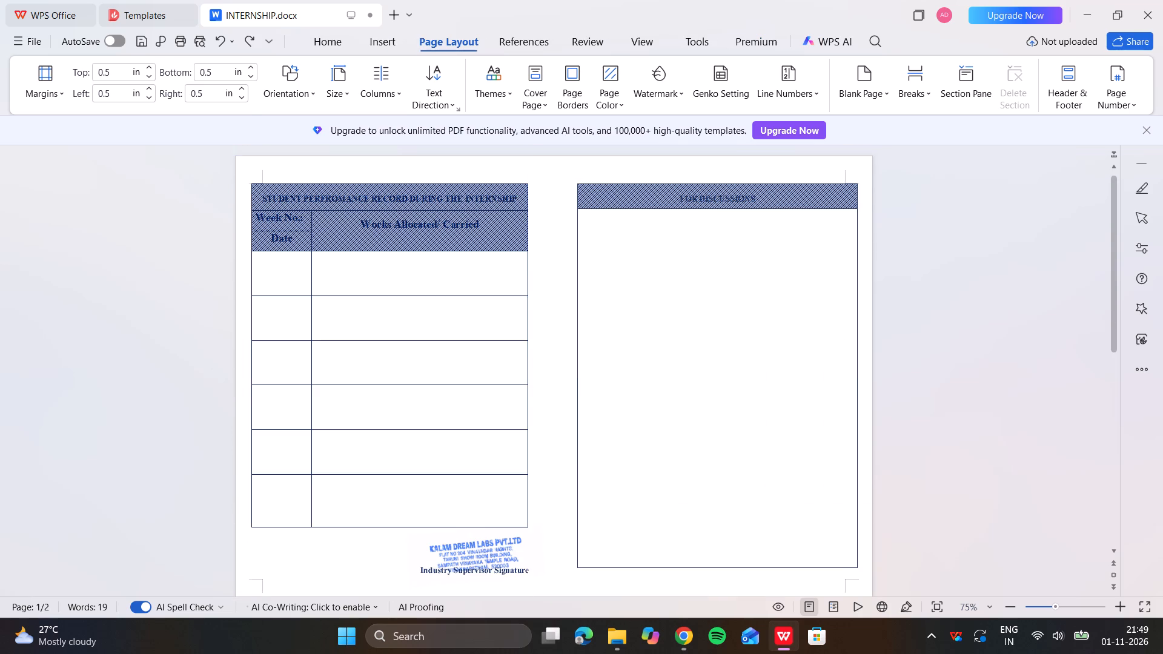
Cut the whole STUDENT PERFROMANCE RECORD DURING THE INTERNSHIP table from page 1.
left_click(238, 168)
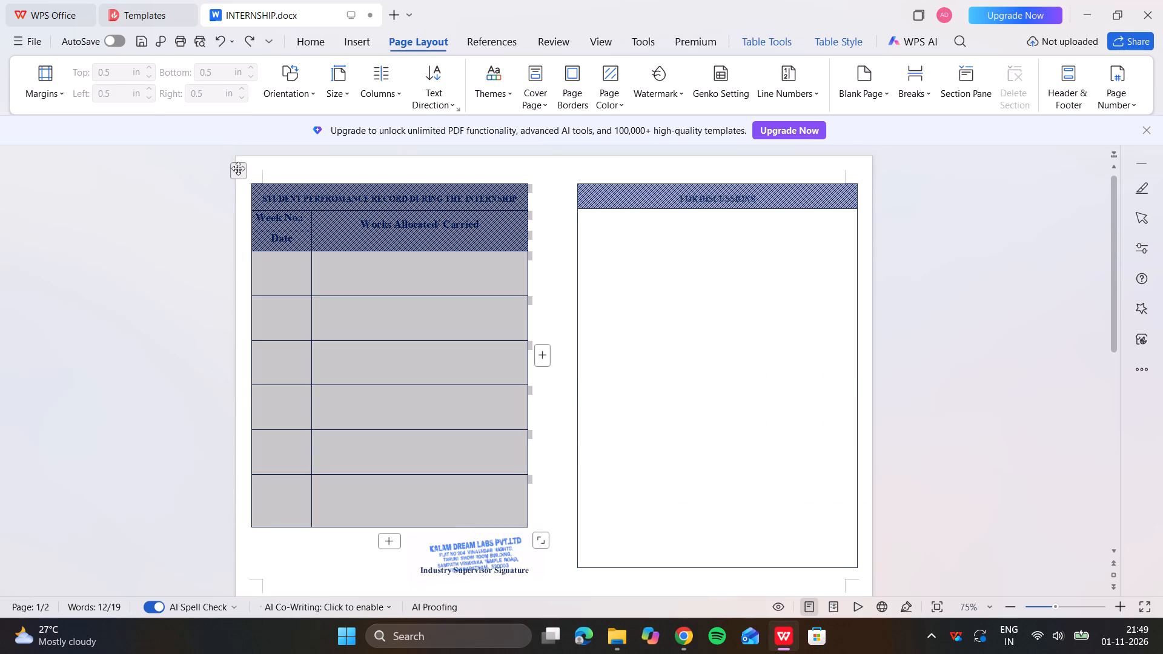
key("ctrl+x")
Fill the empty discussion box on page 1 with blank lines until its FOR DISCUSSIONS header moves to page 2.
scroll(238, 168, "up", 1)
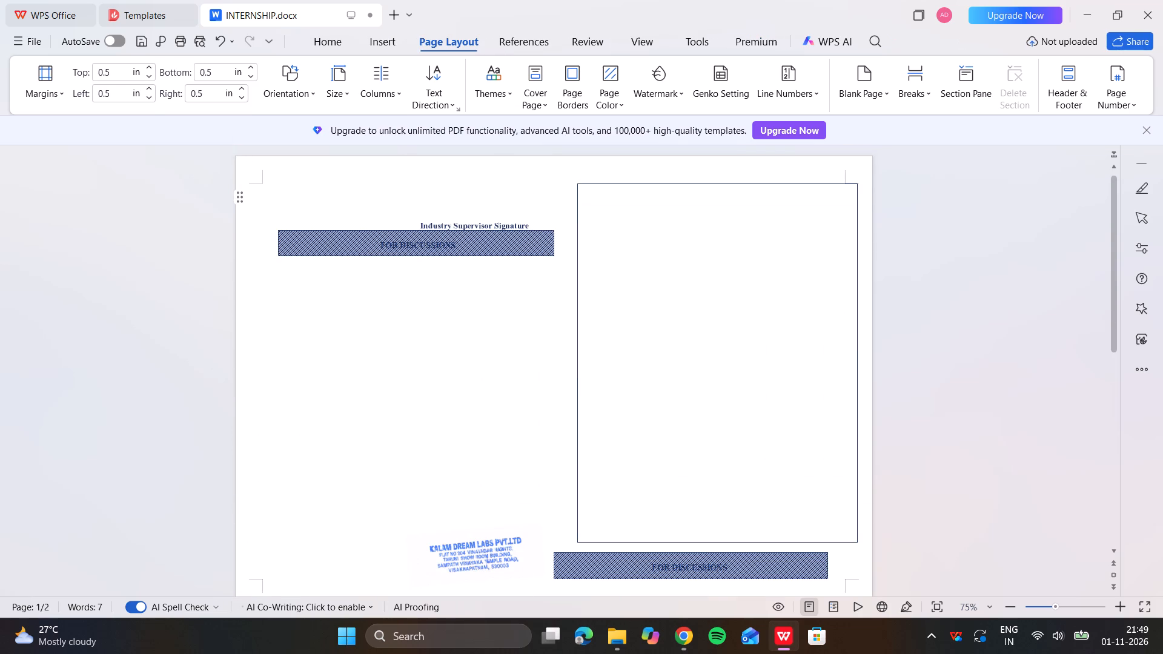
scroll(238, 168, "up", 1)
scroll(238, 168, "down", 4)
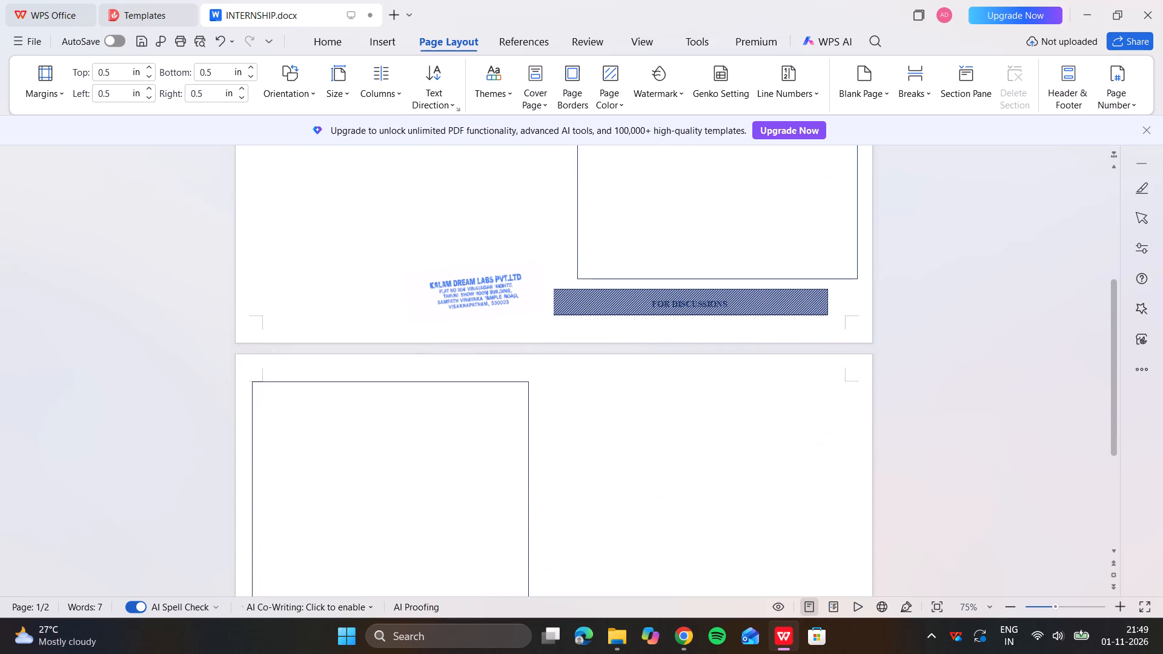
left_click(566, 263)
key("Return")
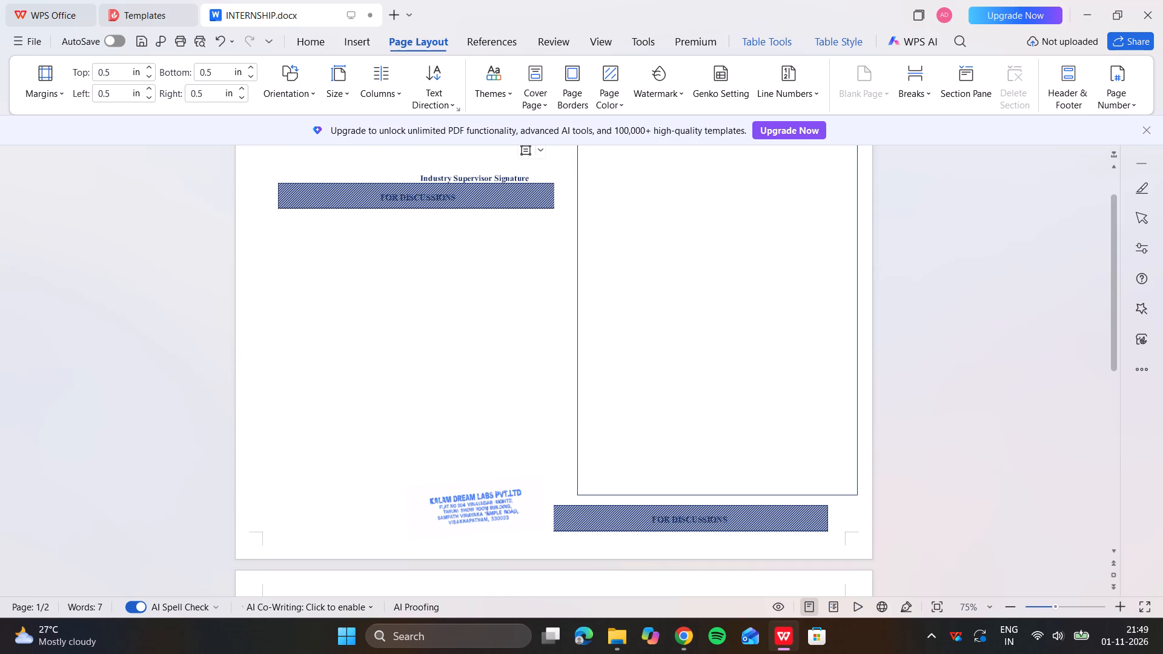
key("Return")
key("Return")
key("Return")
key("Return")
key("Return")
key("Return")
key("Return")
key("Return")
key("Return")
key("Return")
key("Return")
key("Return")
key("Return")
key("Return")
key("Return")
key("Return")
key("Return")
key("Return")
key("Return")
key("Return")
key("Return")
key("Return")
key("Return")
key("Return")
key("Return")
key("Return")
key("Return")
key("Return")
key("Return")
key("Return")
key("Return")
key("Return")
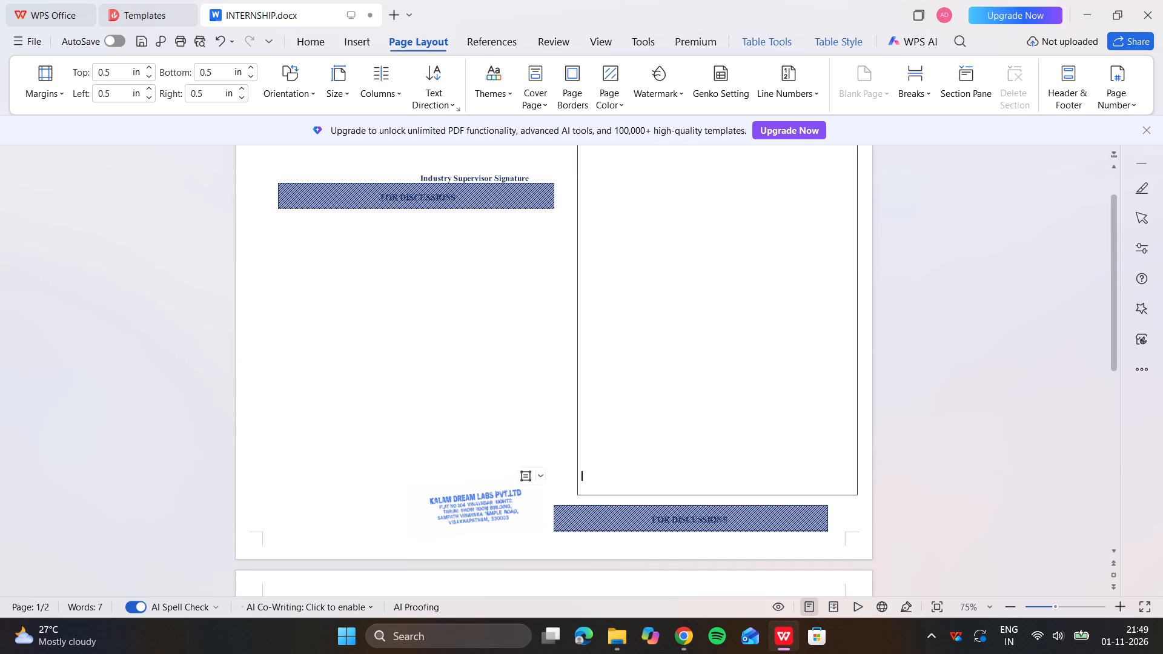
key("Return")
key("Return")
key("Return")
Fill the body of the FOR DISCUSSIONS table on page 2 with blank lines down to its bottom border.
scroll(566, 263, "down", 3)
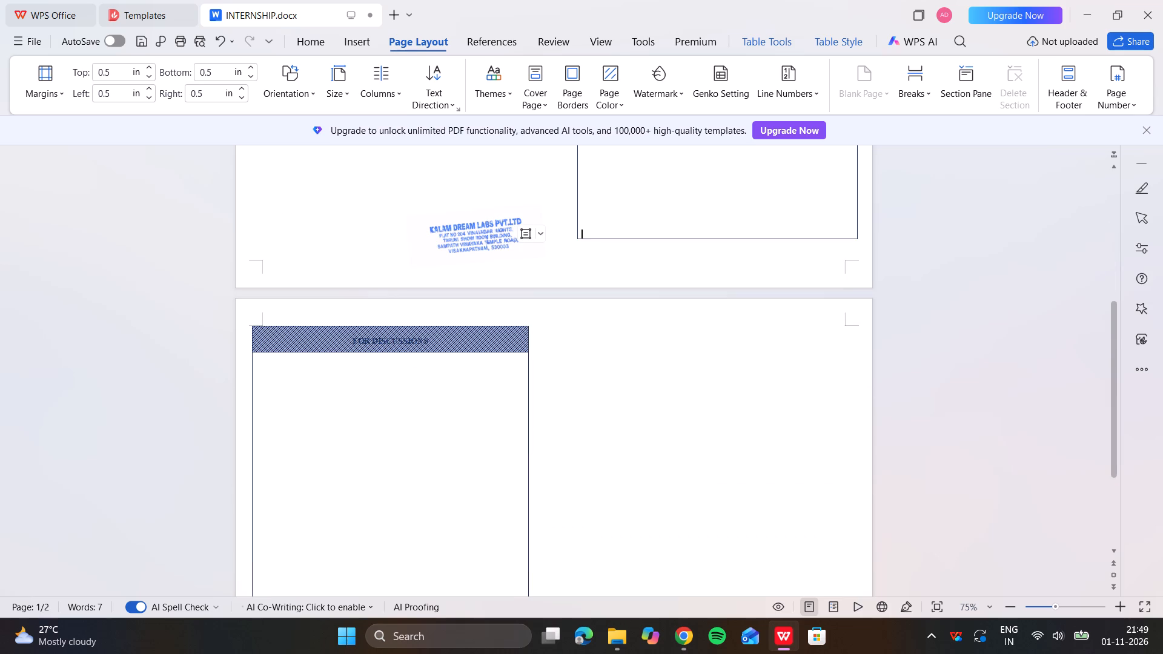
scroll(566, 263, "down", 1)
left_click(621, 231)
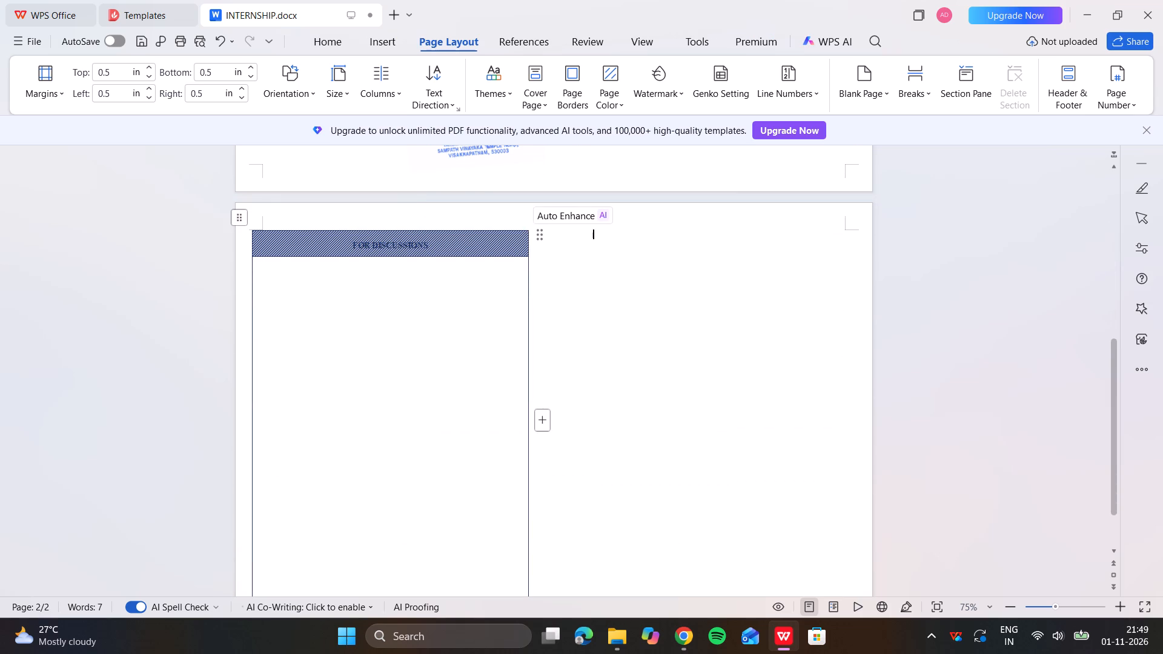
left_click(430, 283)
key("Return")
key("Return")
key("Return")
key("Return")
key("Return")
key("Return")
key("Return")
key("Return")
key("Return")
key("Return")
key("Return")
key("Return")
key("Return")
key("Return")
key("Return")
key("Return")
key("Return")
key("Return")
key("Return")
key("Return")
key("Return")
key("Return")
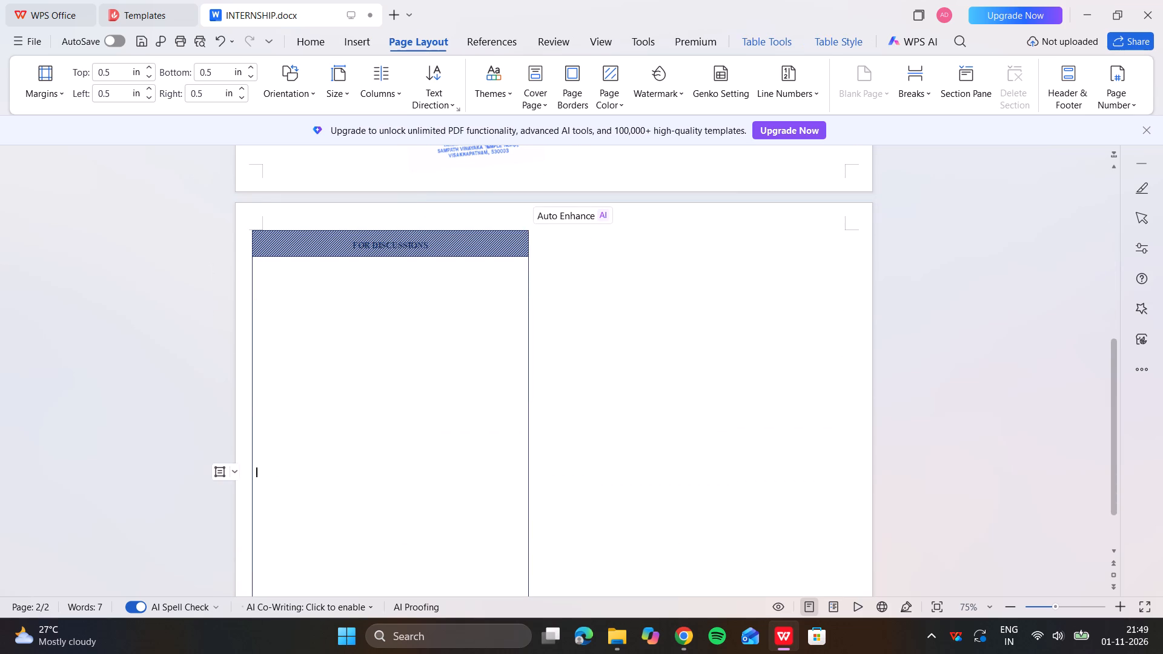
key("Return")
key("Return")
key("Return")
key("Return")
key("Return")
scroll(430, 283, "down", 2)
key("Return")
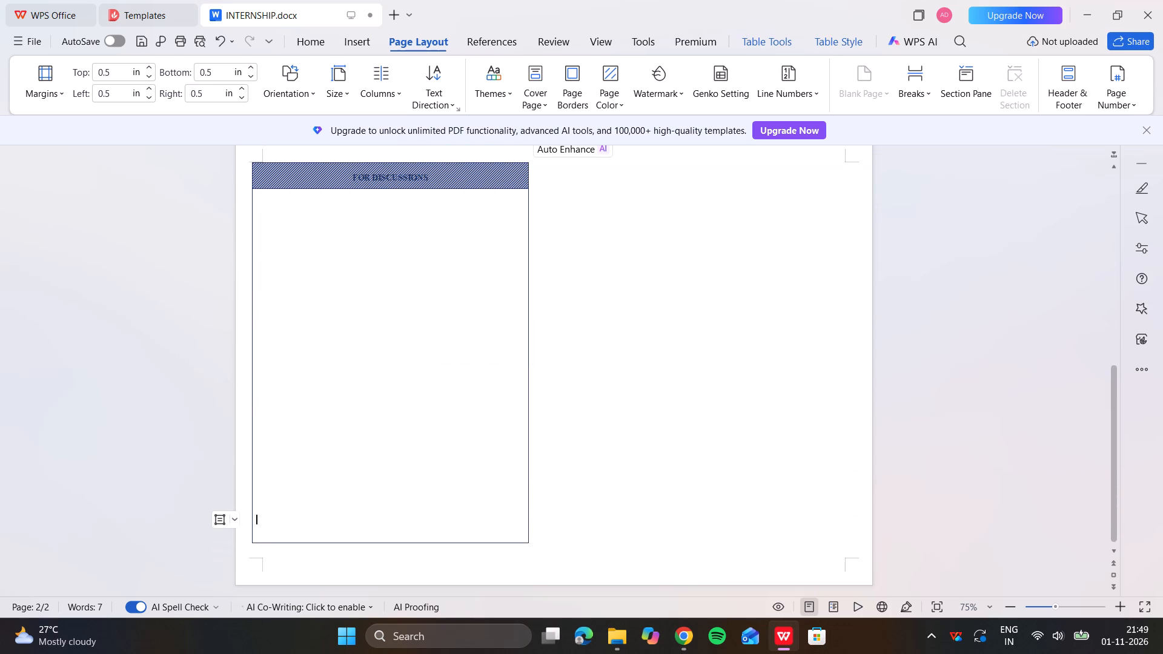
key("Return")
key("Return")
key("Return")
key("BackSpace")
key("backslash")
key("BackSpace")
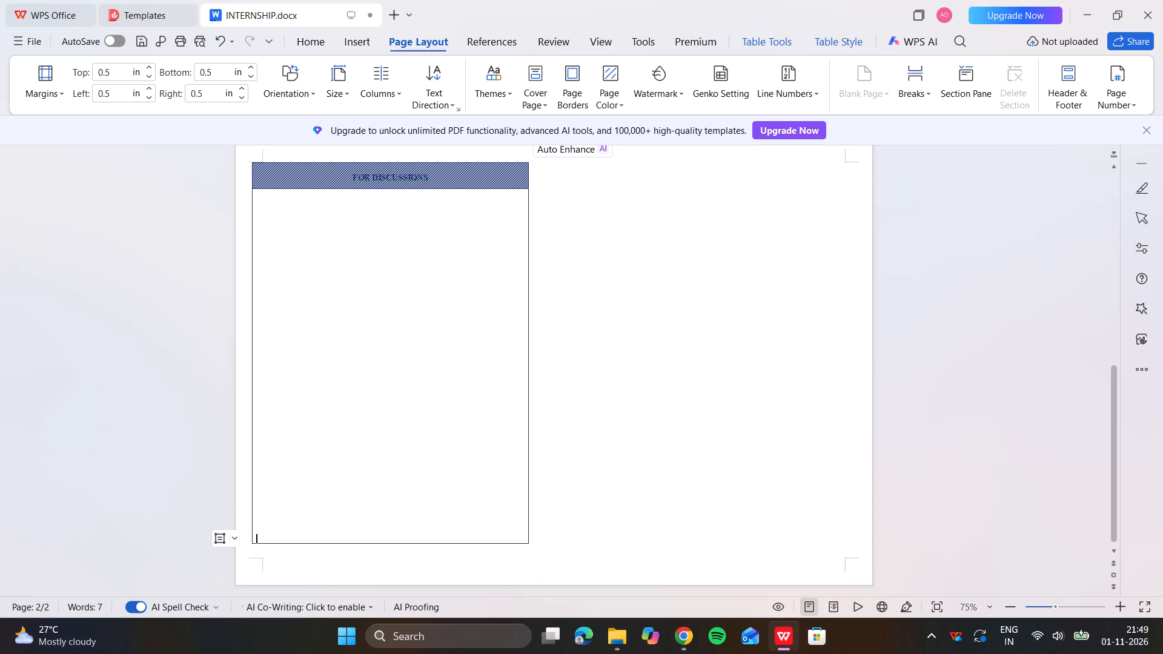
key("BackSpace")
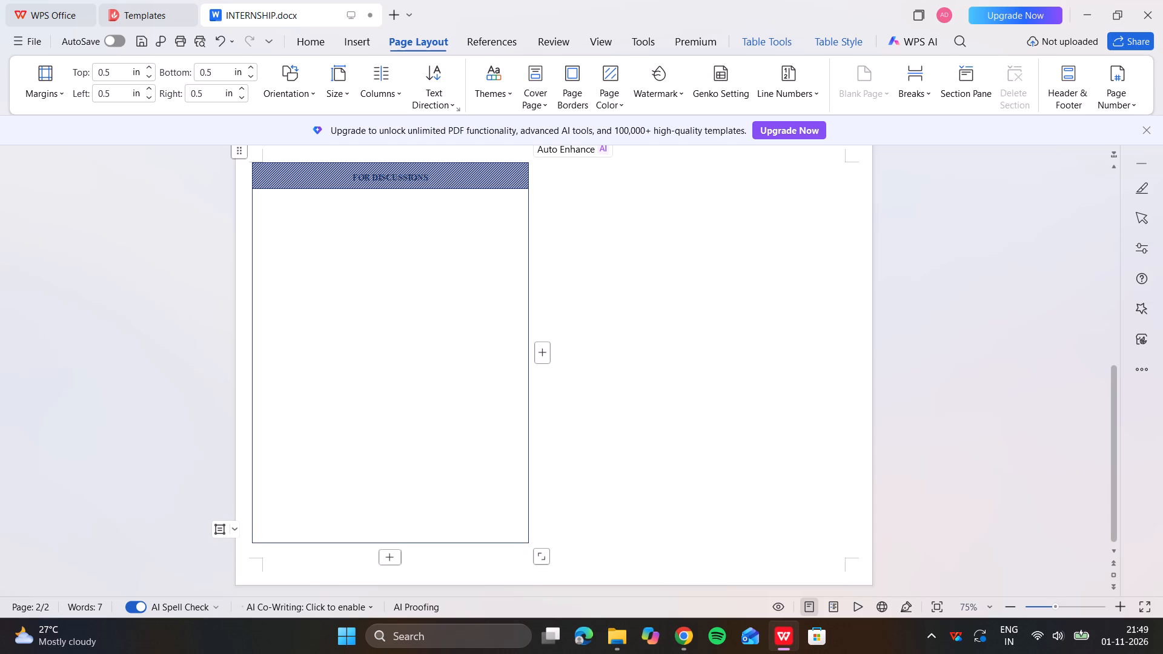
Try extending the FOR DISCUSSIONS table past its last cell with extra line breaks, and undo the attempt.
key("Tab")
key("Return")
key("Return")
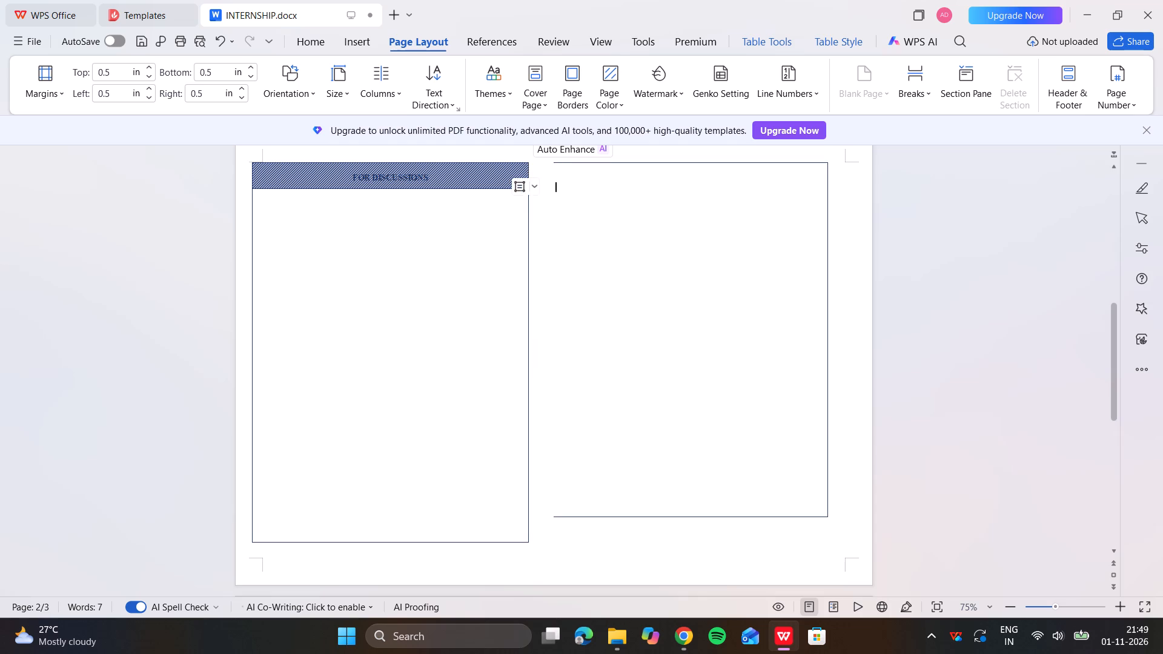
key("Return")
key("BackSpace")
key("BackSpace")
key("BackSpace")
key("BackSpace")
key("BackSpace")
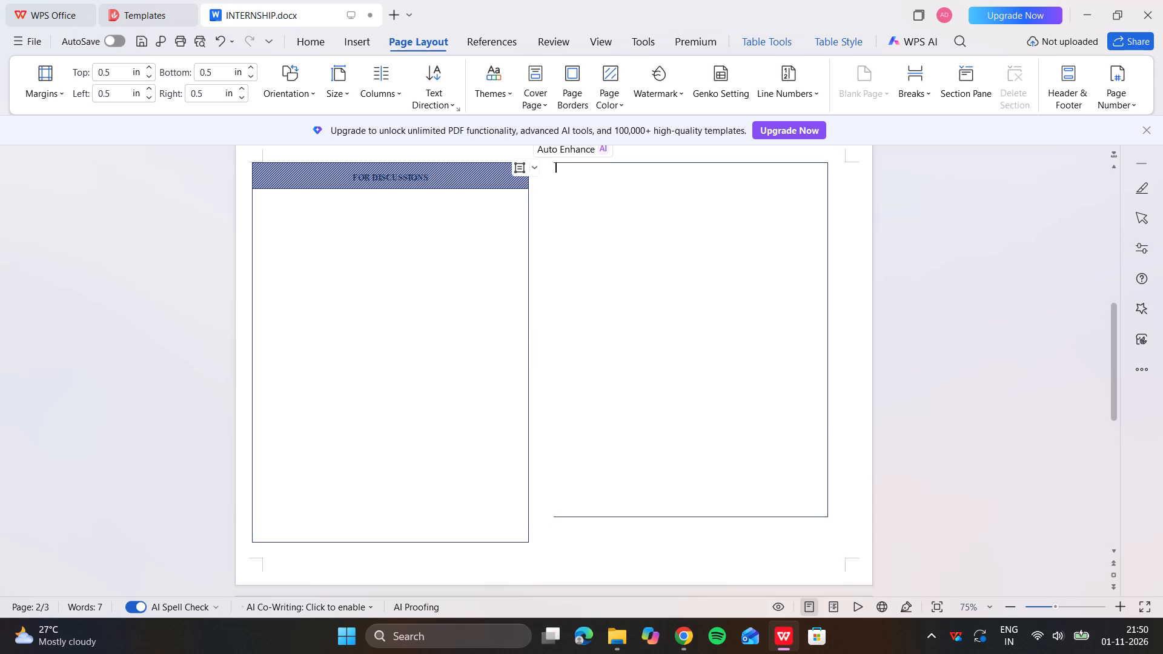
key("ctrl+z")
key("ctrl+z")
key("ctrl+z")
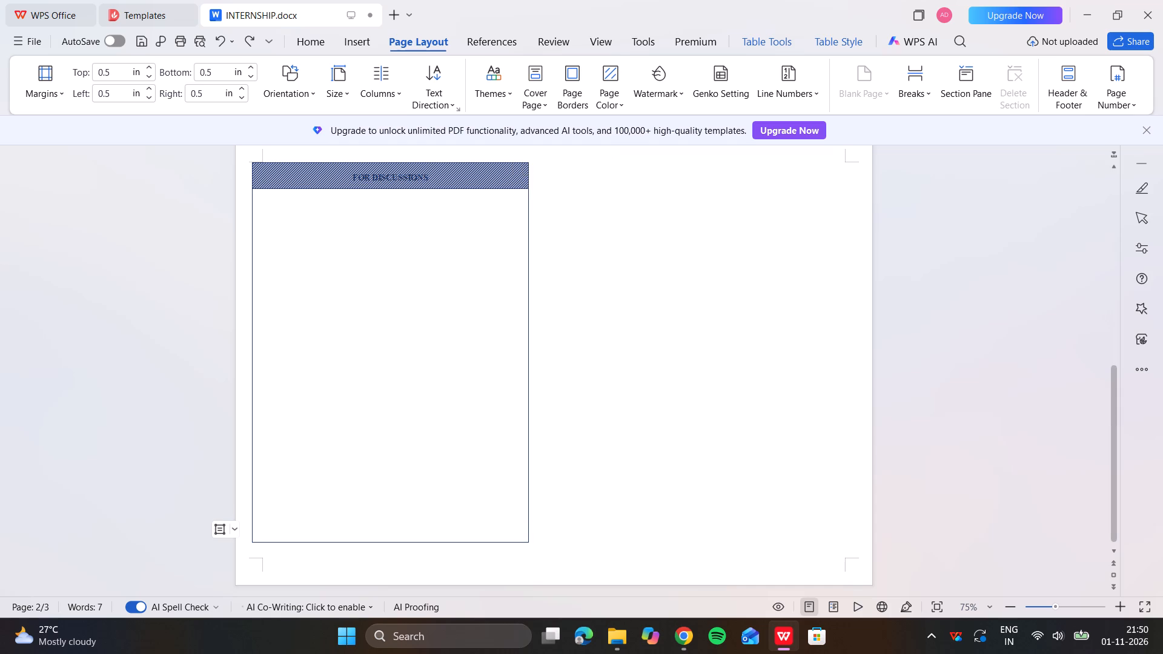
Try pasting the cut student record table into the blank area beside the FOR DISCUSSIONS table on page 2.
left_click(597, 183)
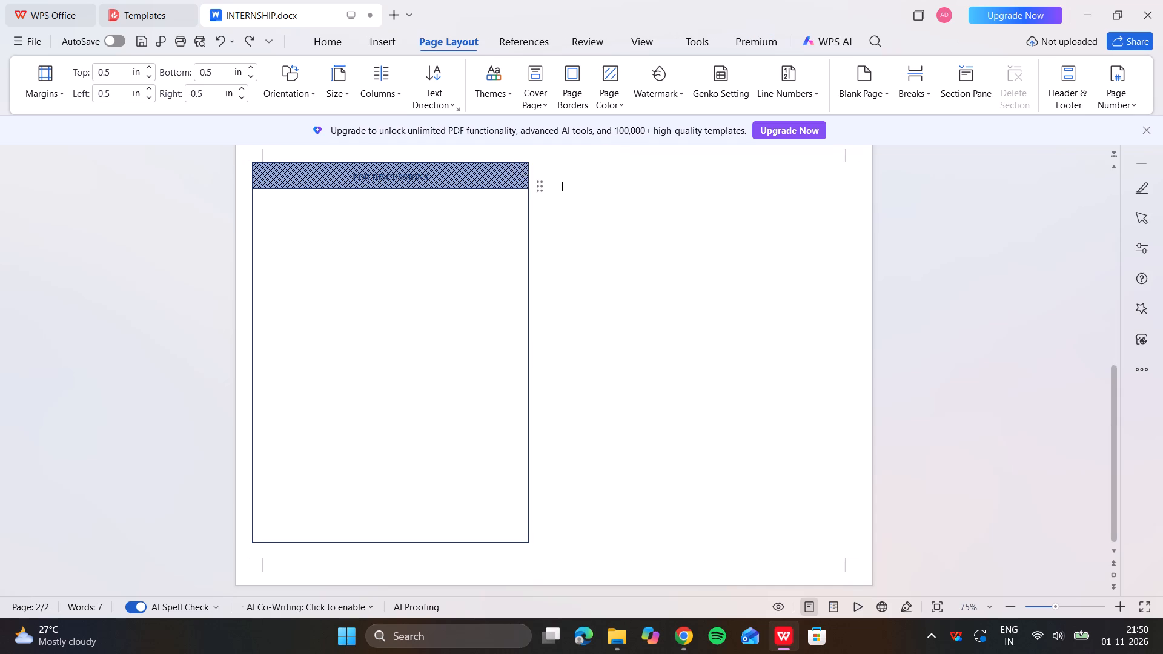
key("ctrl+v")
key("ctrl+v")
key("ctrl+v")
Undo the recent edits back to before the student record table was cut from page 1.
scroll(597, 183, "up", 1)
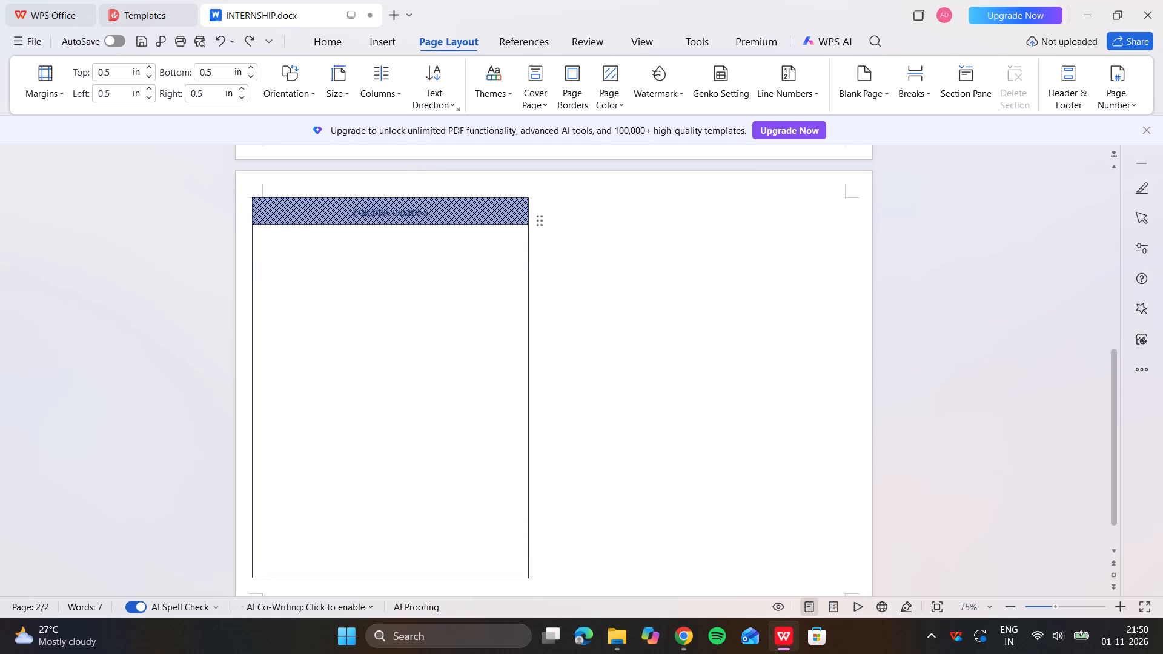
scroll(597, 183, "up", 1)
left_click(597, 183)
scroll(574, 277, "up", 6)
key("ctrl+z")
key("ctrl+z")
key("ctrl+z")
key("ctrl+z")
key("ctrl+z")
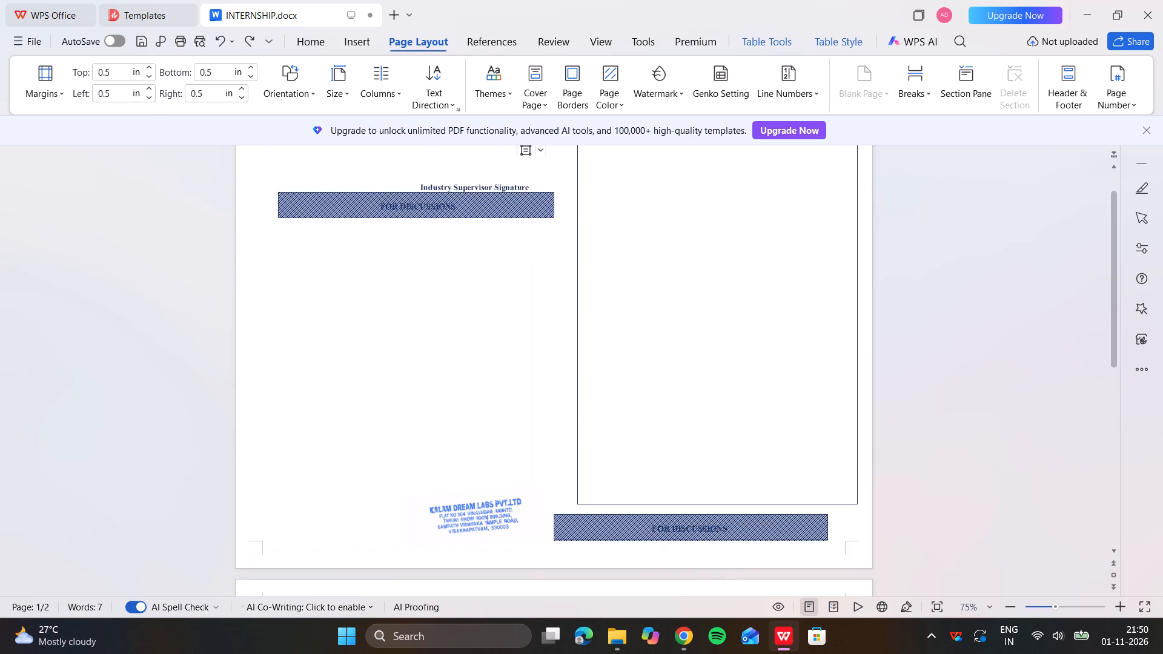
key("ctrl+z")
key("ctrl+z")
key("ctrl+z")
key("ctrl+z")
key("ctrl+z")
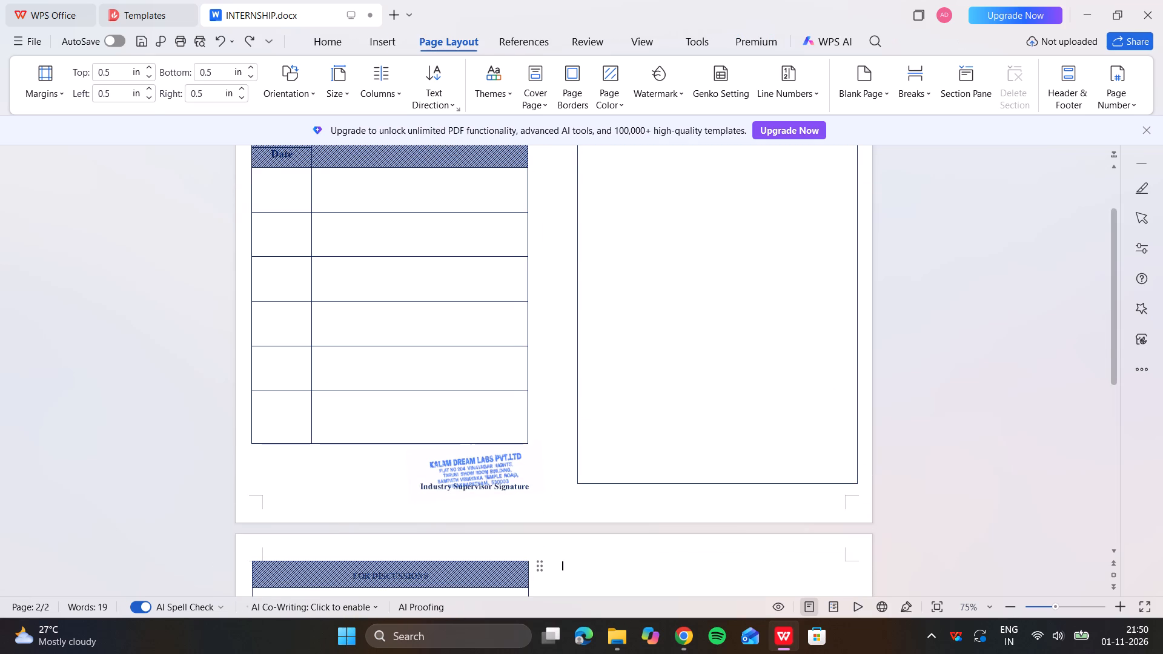
Undo the earlier page 2 edits until the second FOR DISCUSSIONS table and the extra page are removed.
key("ctrl+z")
key("ctrl+z")
key("ctrl+z")
scroll(574, 277, "up", 4)
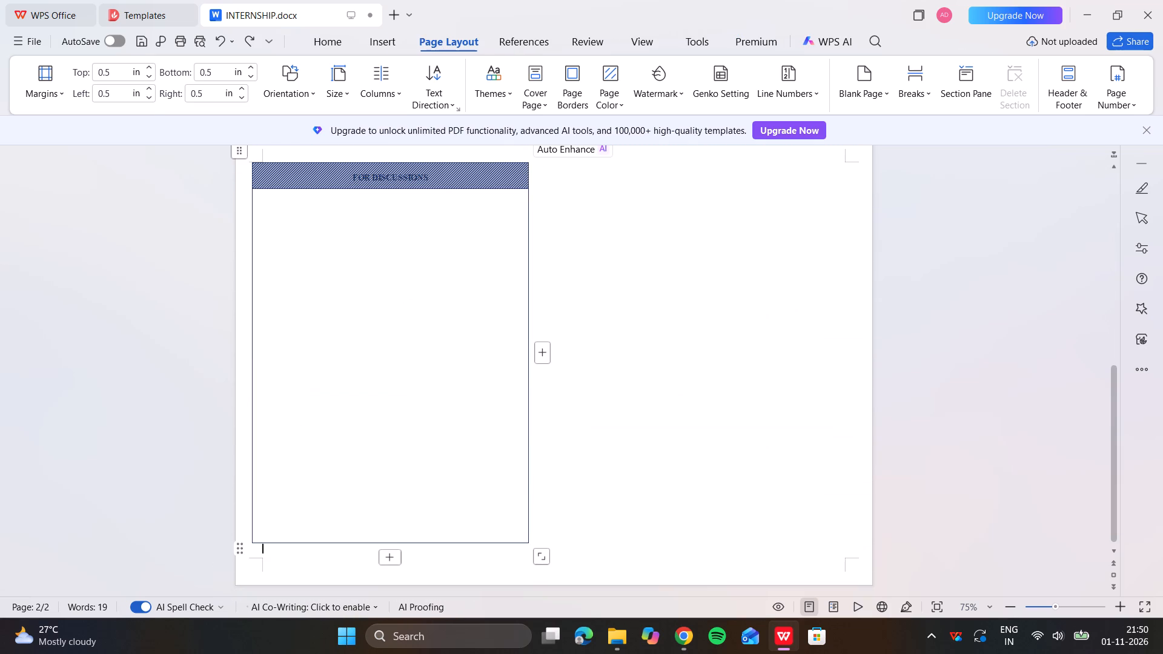
key("ctrl+z")
key("ctrl+z")
key("ctrl+z")
key("ctrl+z")
key("ctrl+z")
key("ctrl+z")
key("ctrl+z")
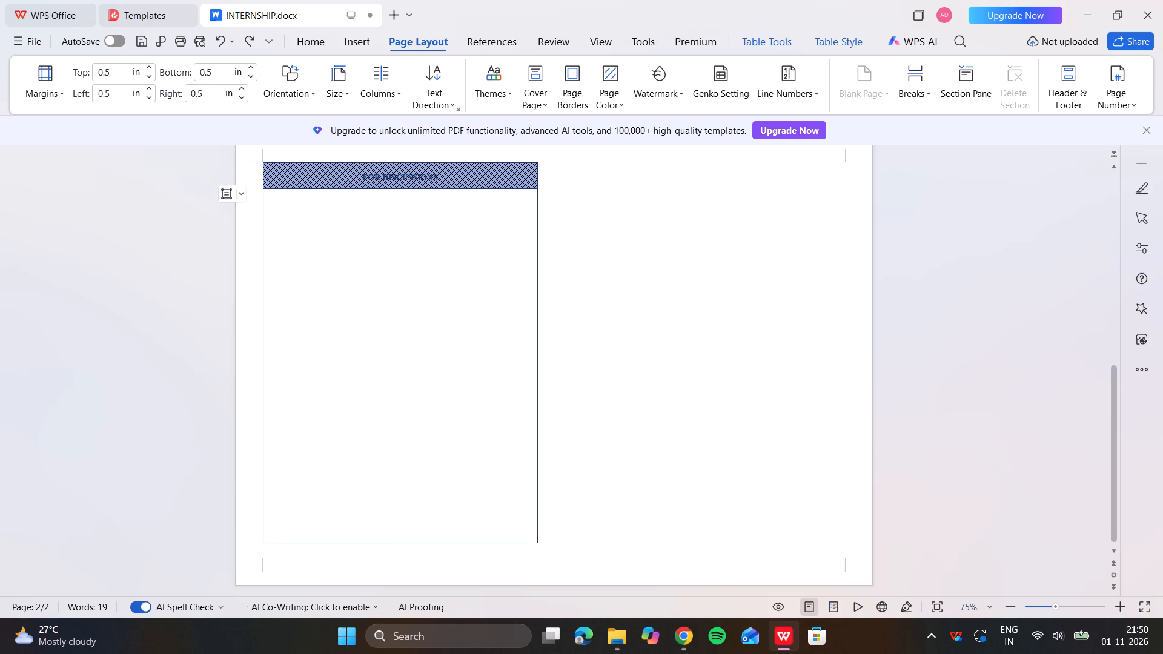
key("ctrl+z")
key("ctrl+z")
key("ctrl+z")
key("ctrl+z")
scroll(541, 409, "up", 3)
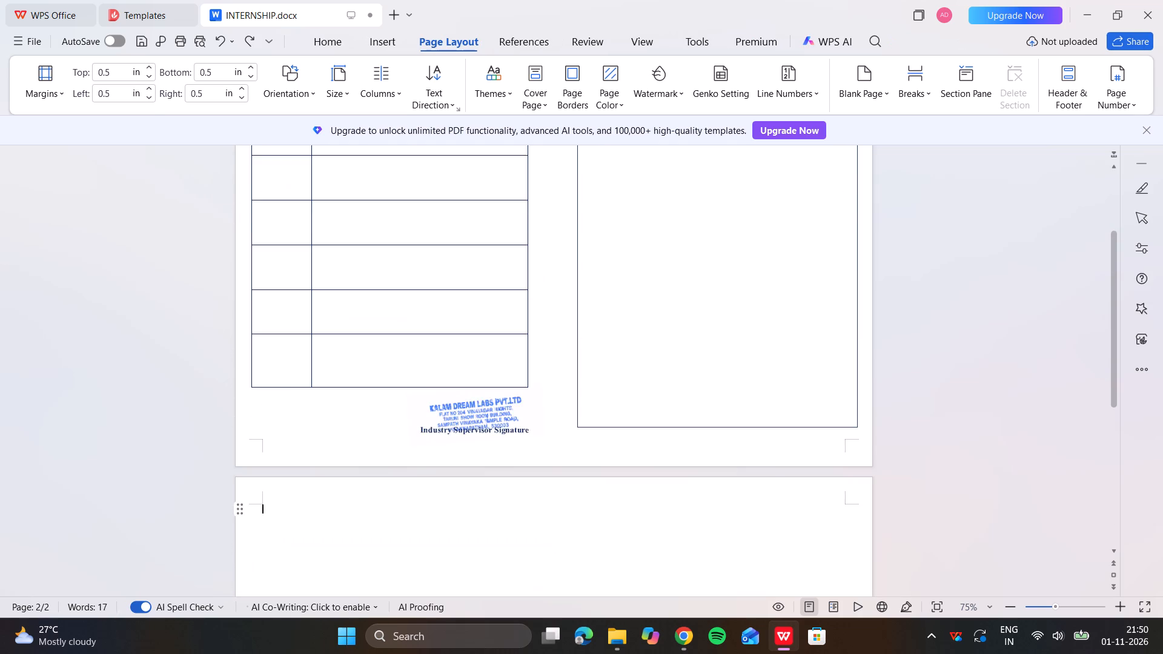
scroll(541, 409, "up", 4)
key("ctrl+z")
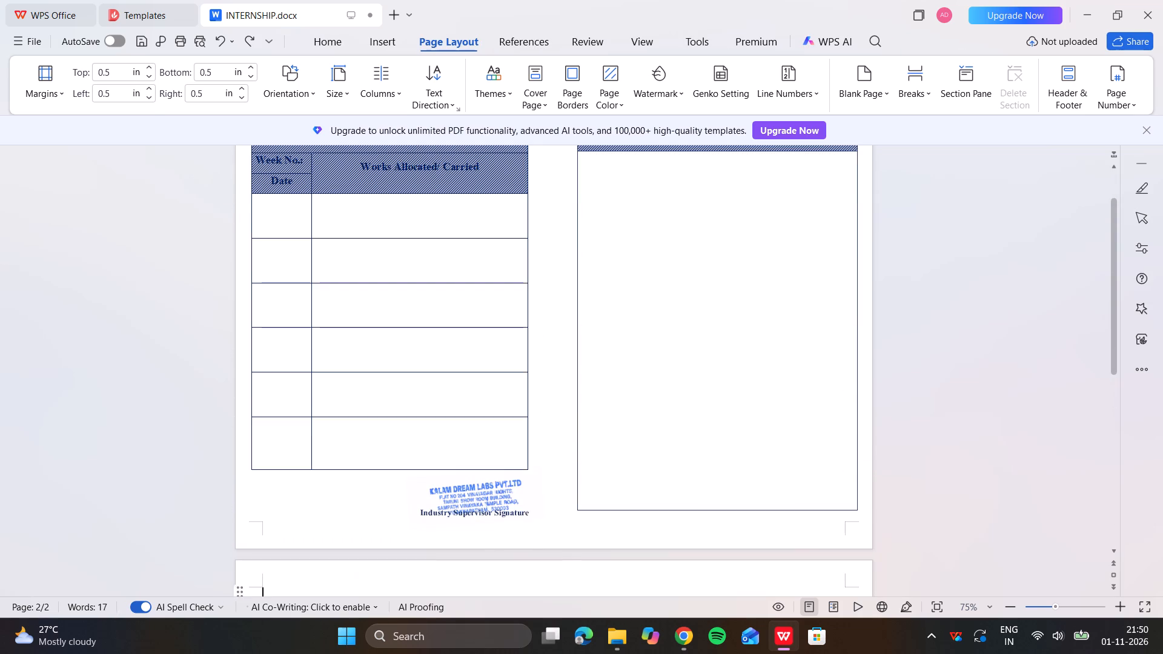
key("ctrl+z")
scroll(541, 409, "down", 1)
scroll(541, 409, "up", 2)
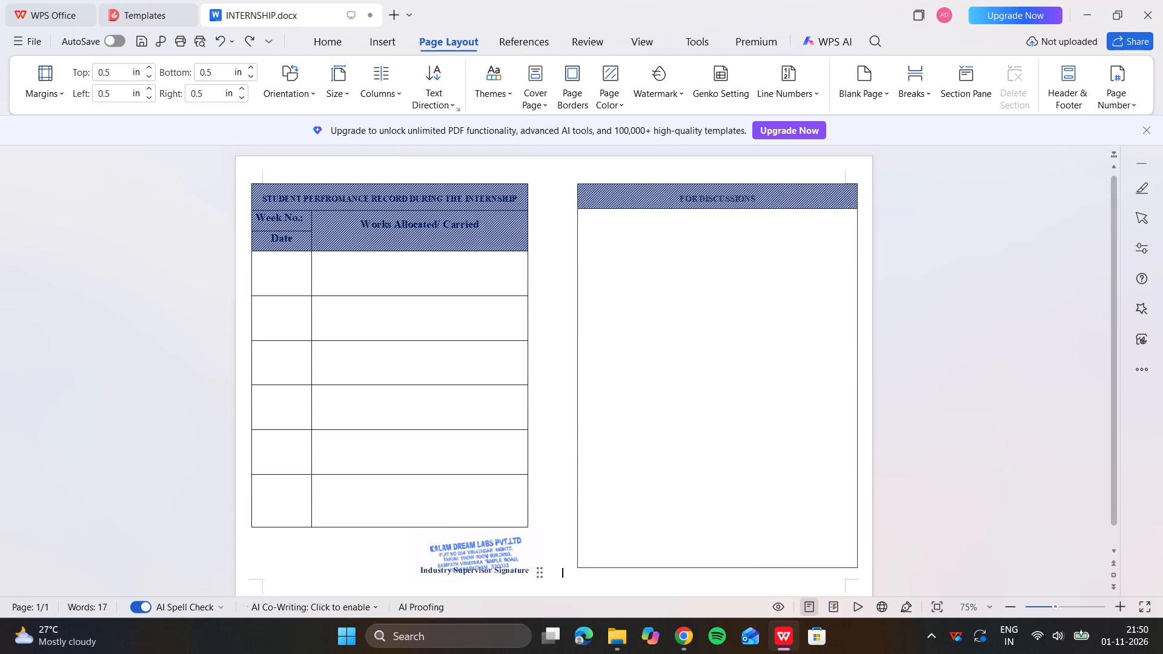
scroll(541, 409, "down", 1)
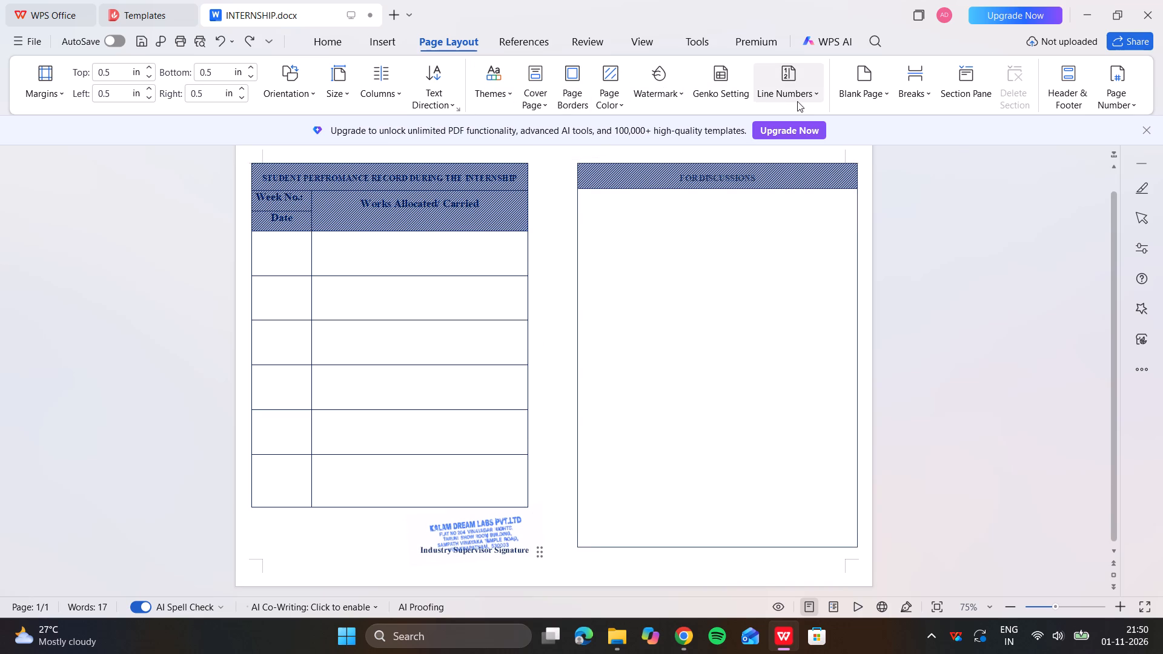
Save the single-page INTERNSHIP document.
left_click(972, 263)
scroll(972, 263, "up", 3)
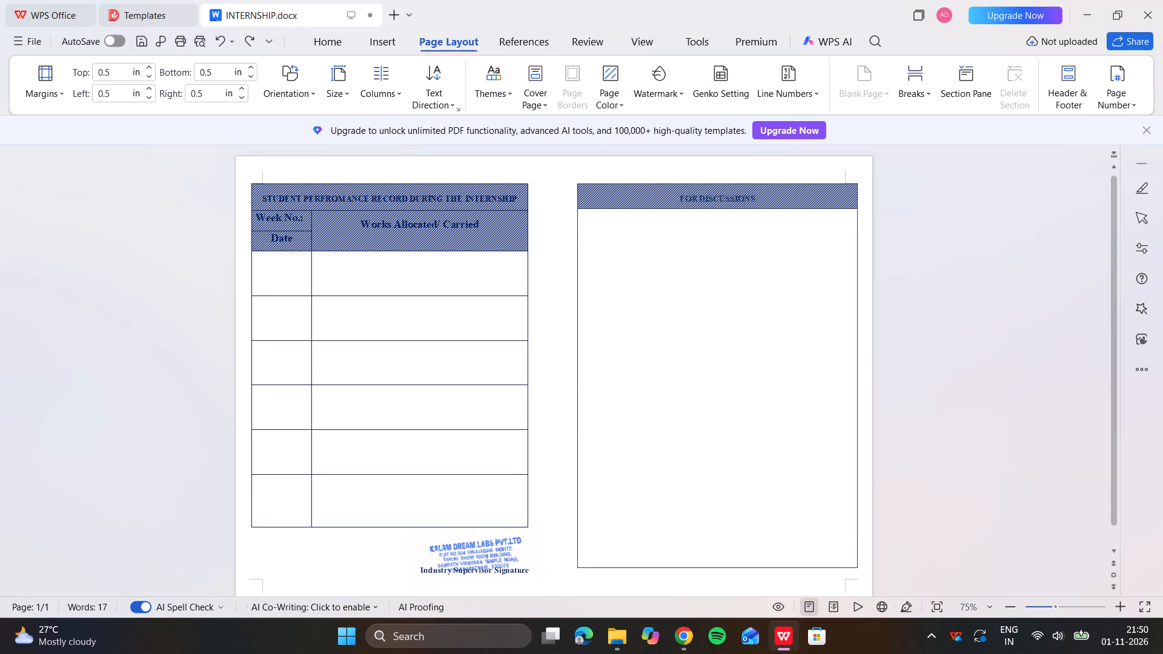
key("ctrl+s")
key("ctrl+s")
Close the INTERNSHIP document's window and the Main Project folder window.
left_click(1162, 0)
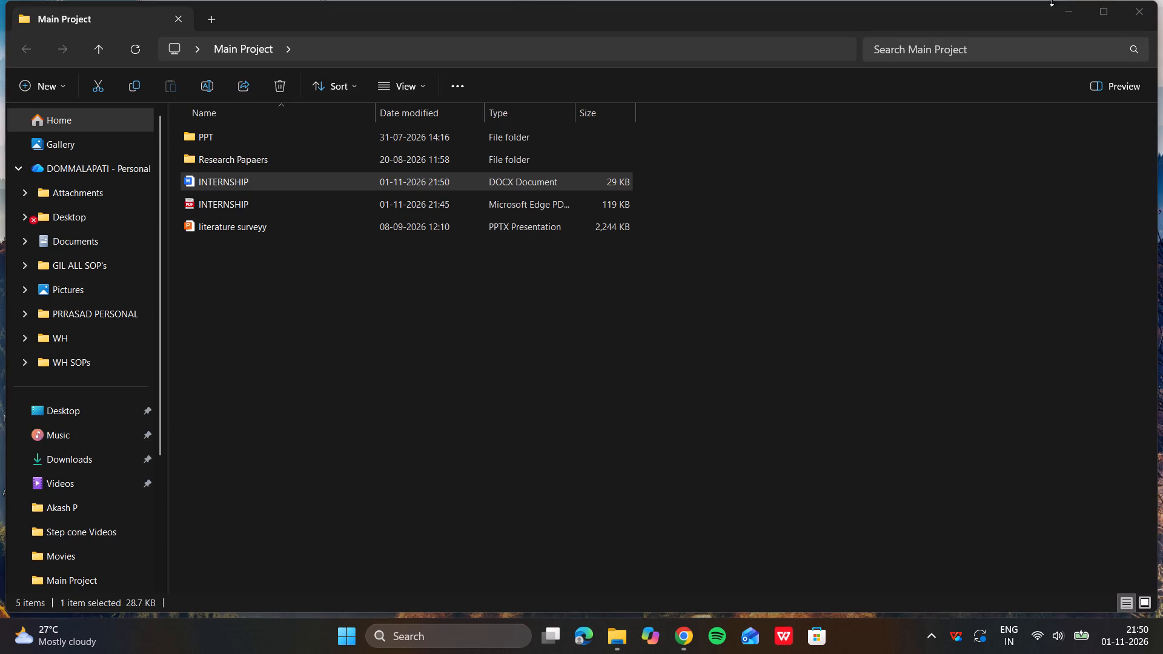
left_click(1133, 15)
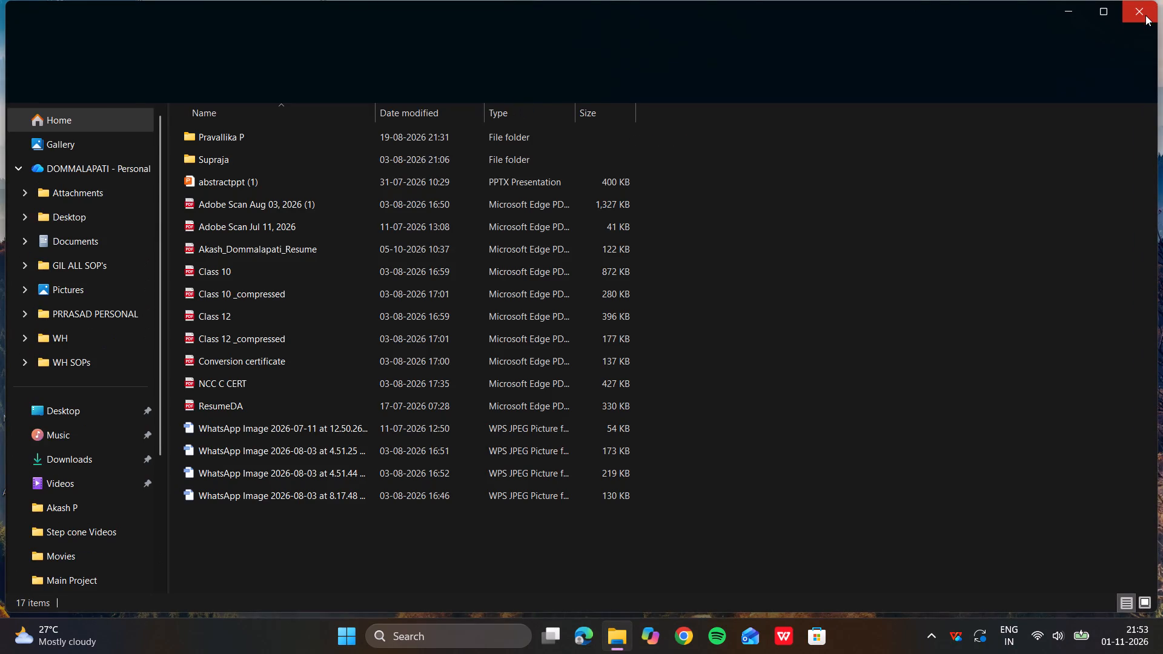
Close the personal documents folder and open the INTERNSHIP DOCX document from the desktop's Main Project folder in WPS Office.
left_click(1145, 15)
double_click(24, 399)
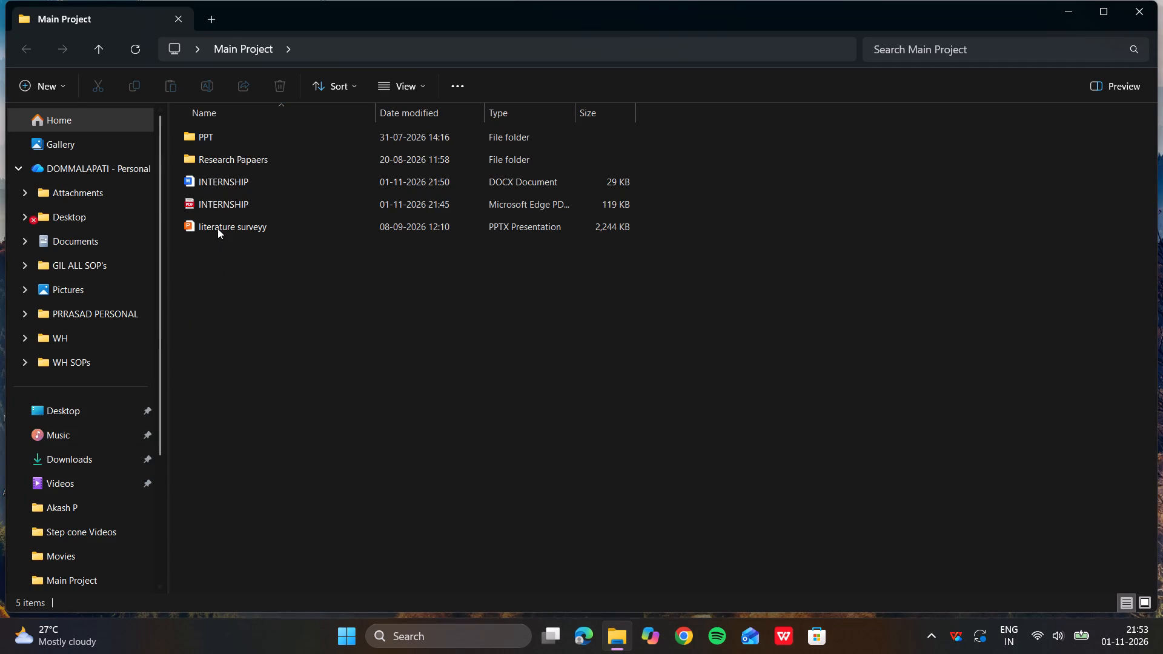
double_click(247, 178)
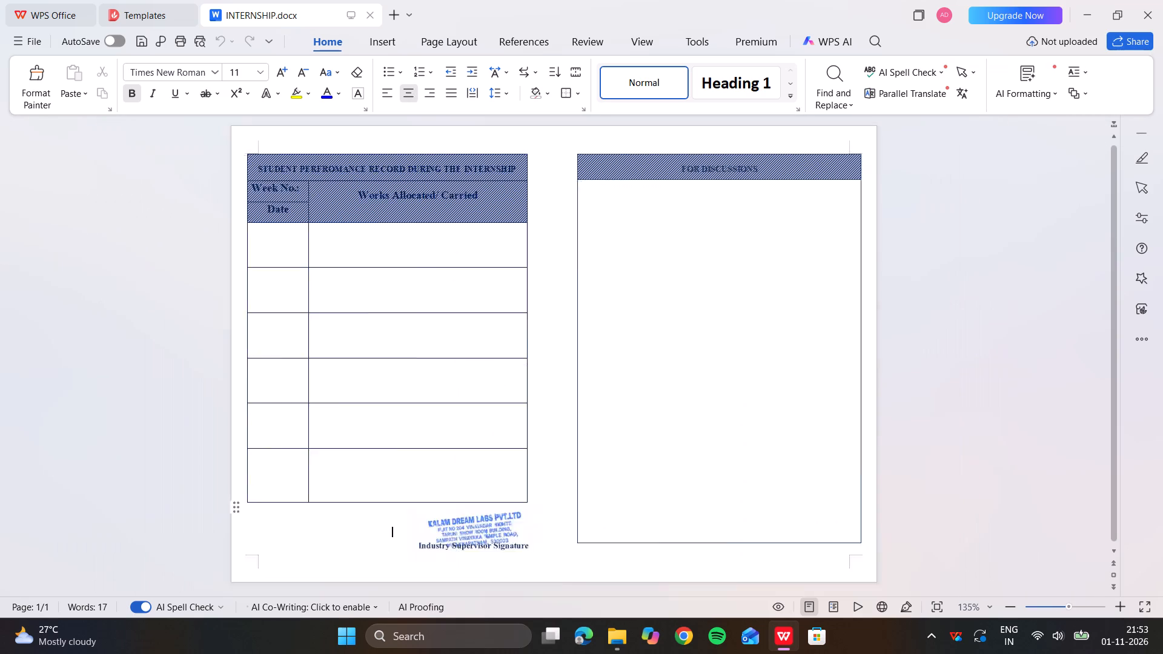
Export INTERNSHIP.docx as a PDF to its source folder, replacing the existing PDF, close the export window and minimise WPS Office.
left_click(21, 36)
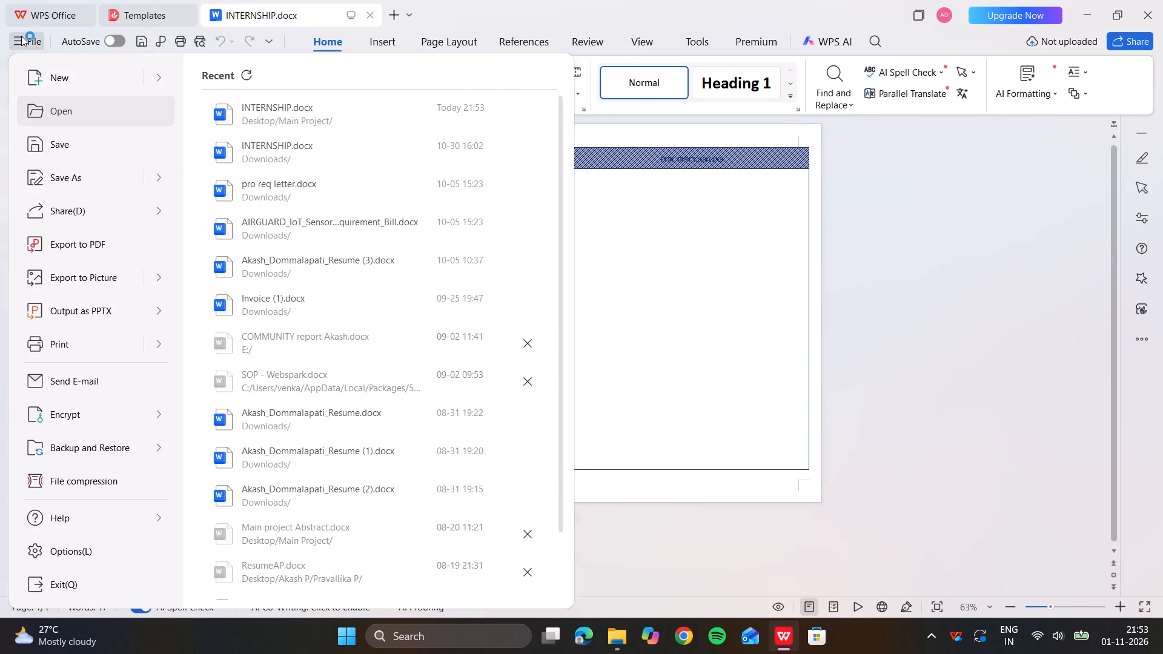
left_click(118, 250)
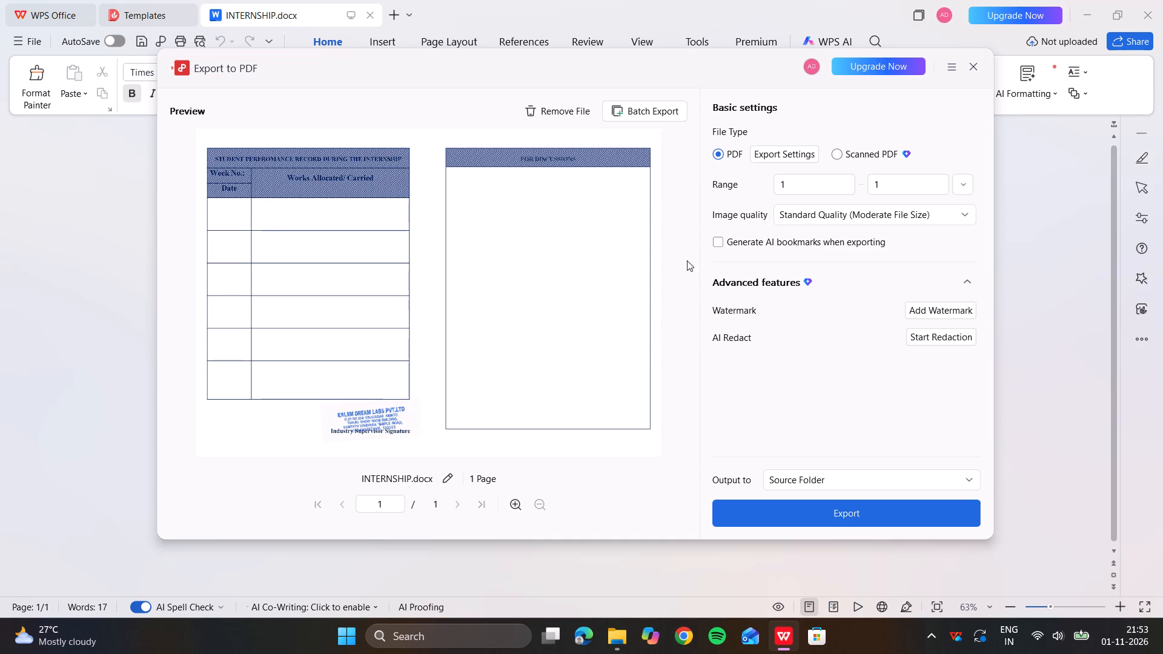
left_click(803, 522)
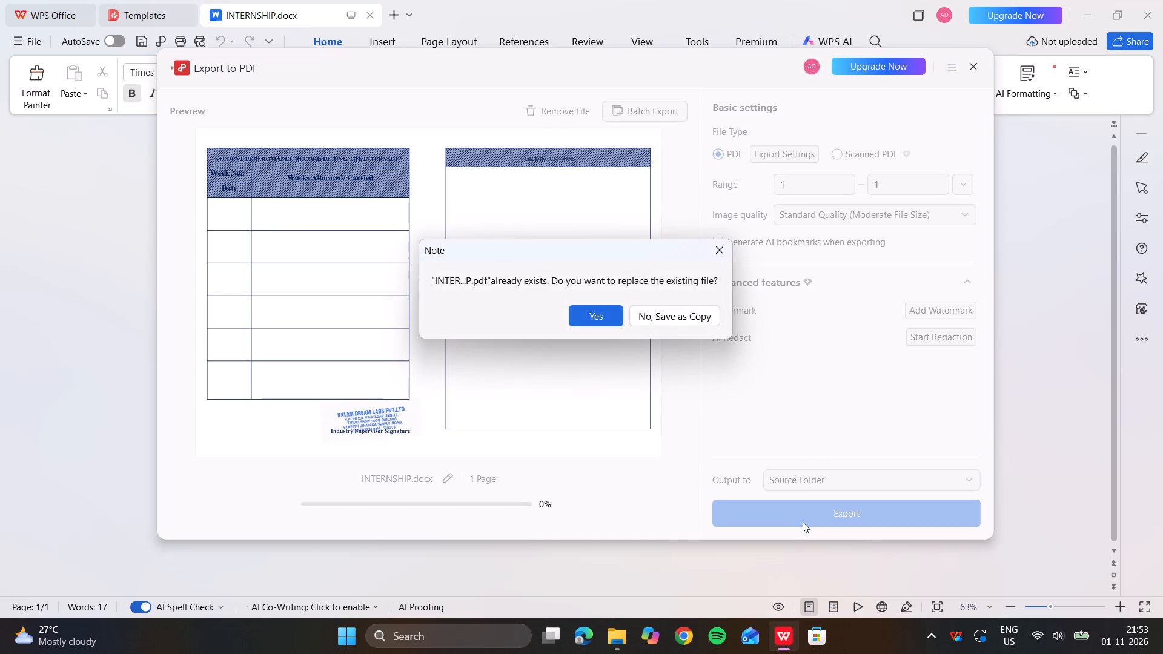
left_click(594, 319)
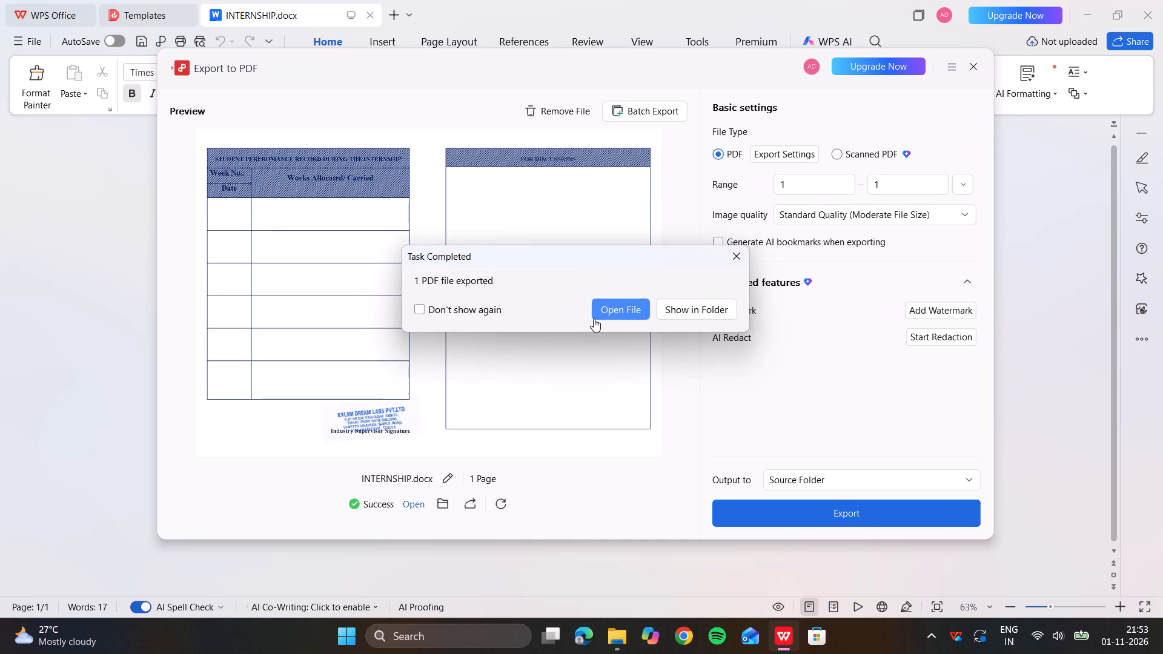
left_click(737, 252)
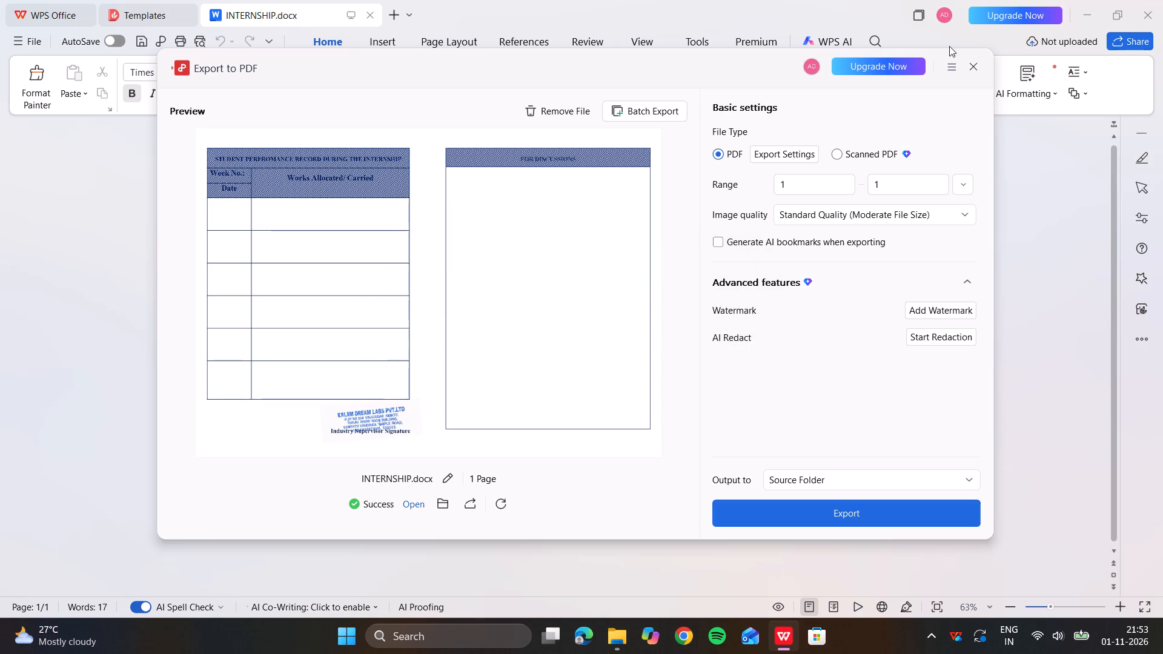
left_click(972, 58)
left_click(1087, 3)
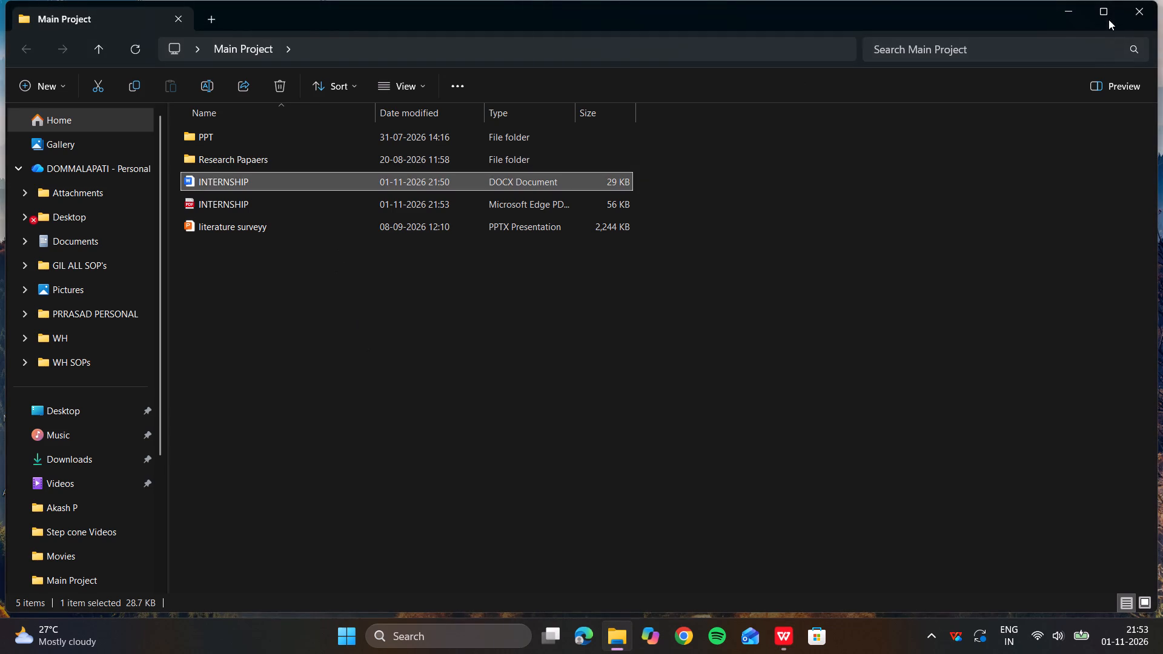
Open the exported INTERNSHIP PDF from the Main Project folder just once in Microsoft Edge, check its table layout, and close the window.
double_click(600, 205)
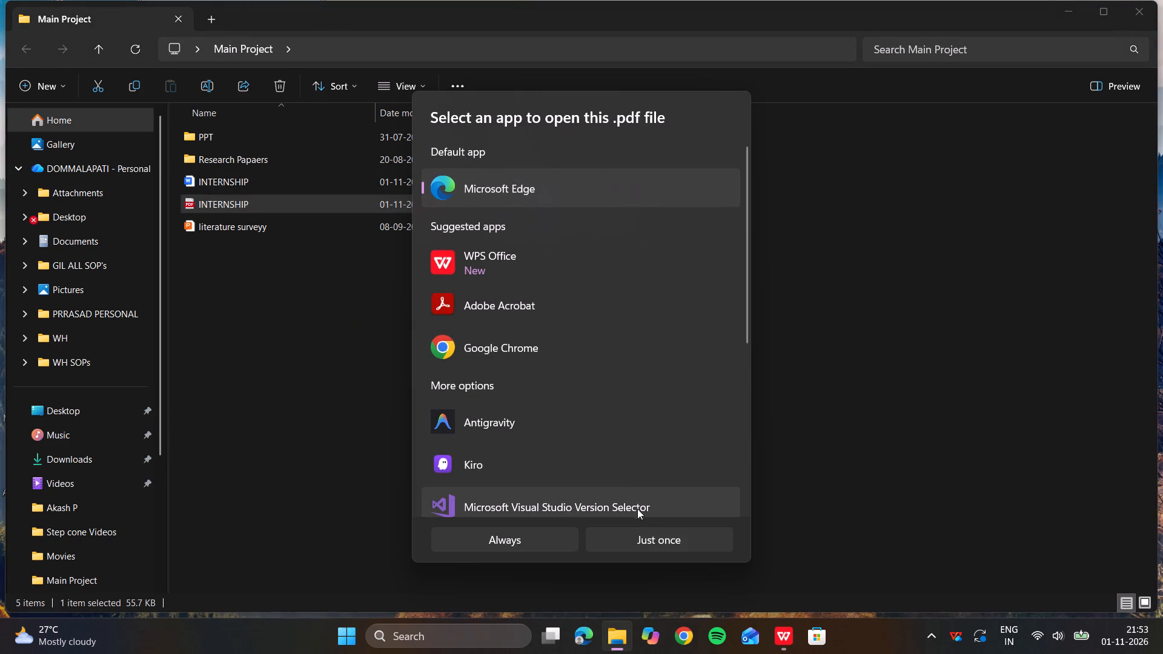
left_click(639, 531)
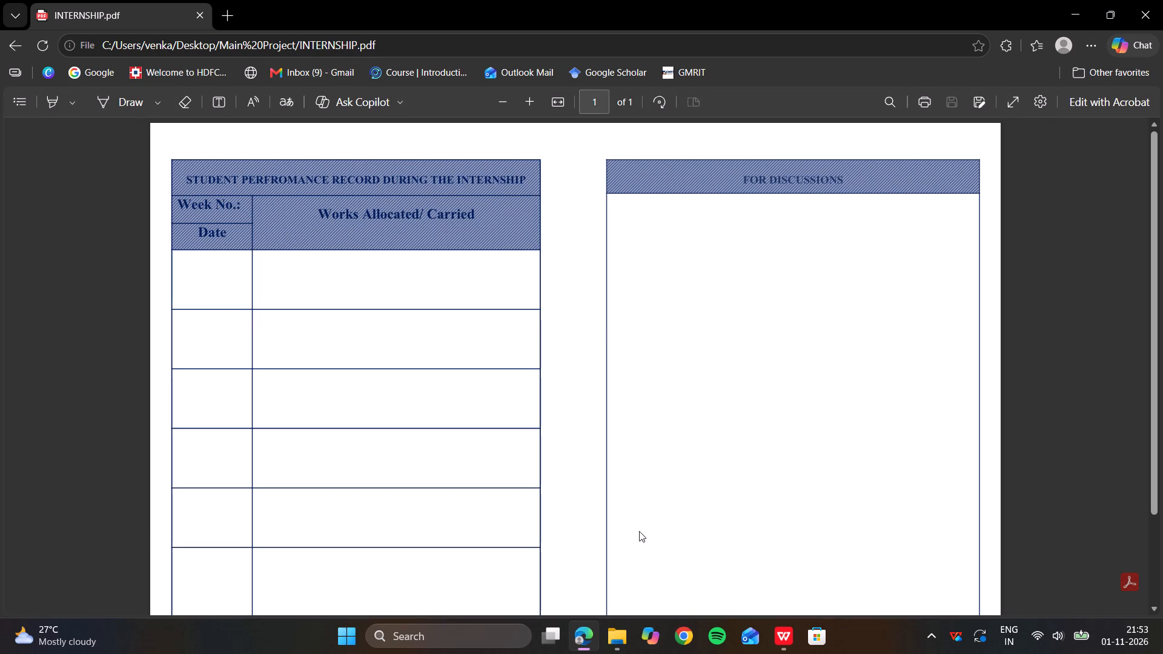
left_click(1162, 0)
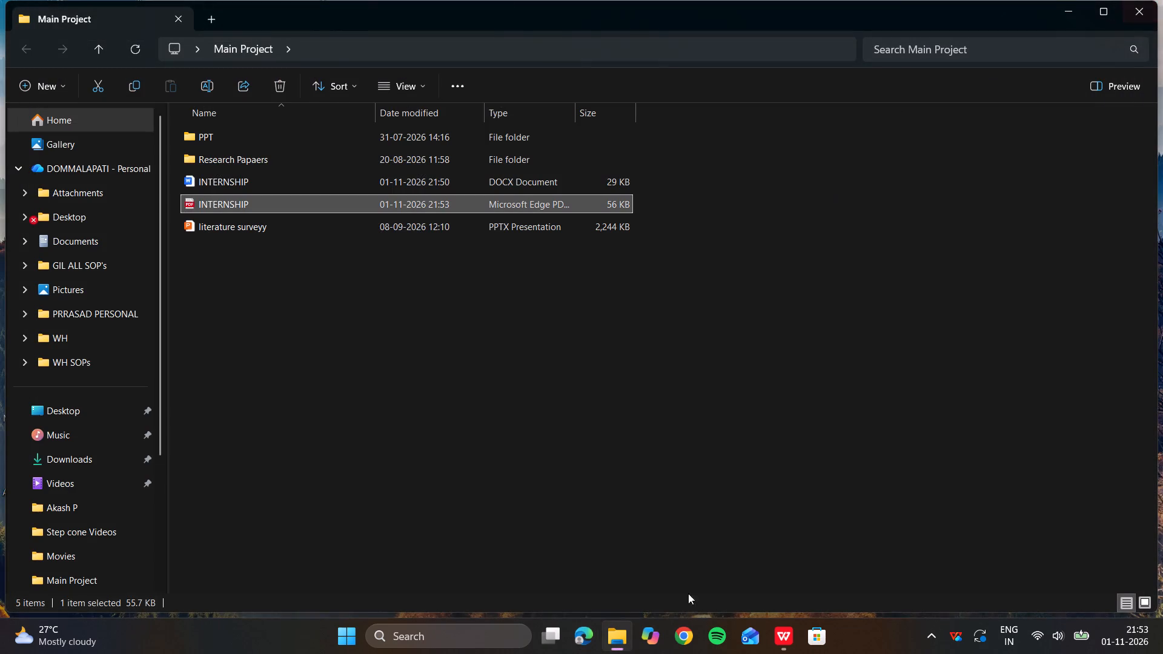
Open a new Microsoft Edge window and enter "whs" as the web address.
left_click(579, 644)
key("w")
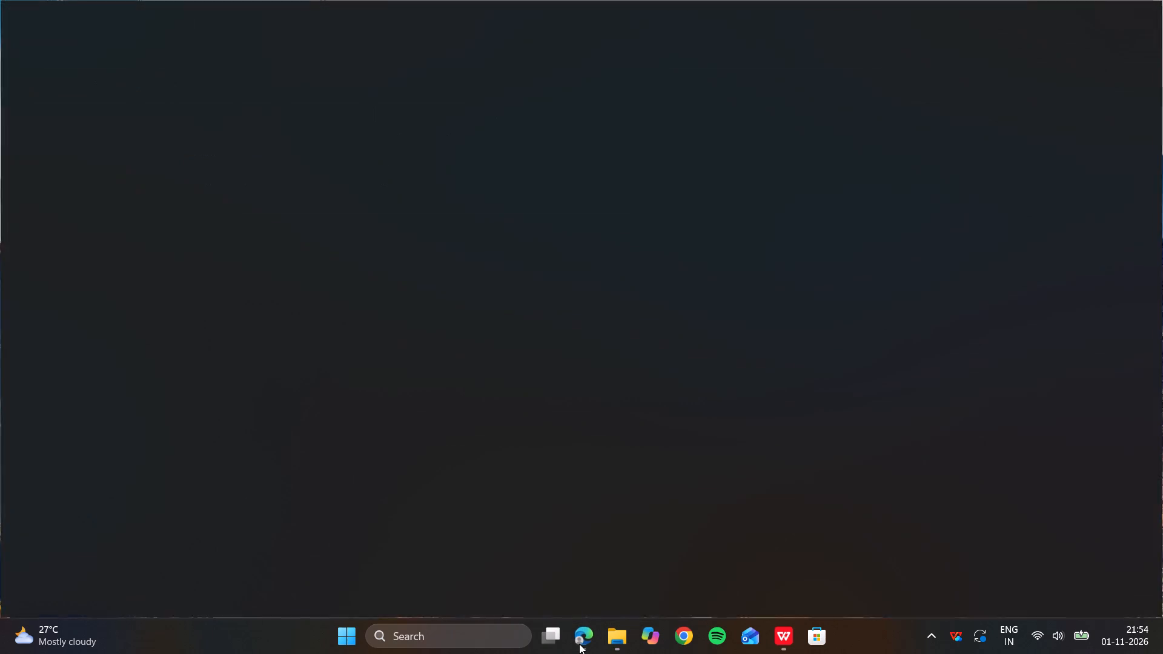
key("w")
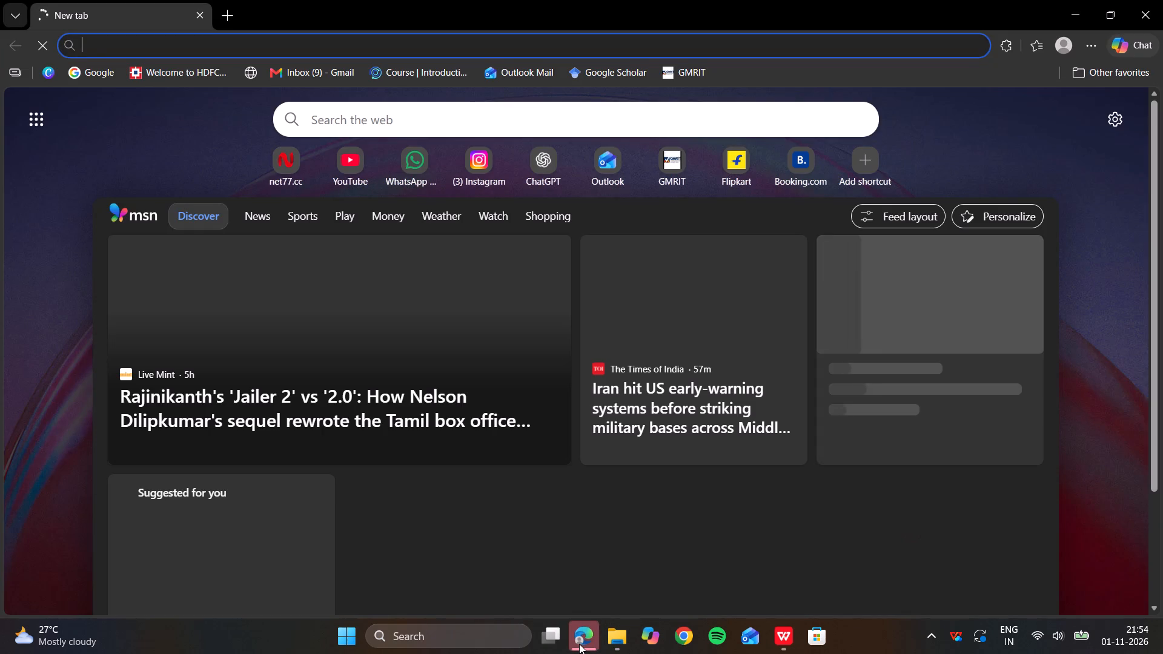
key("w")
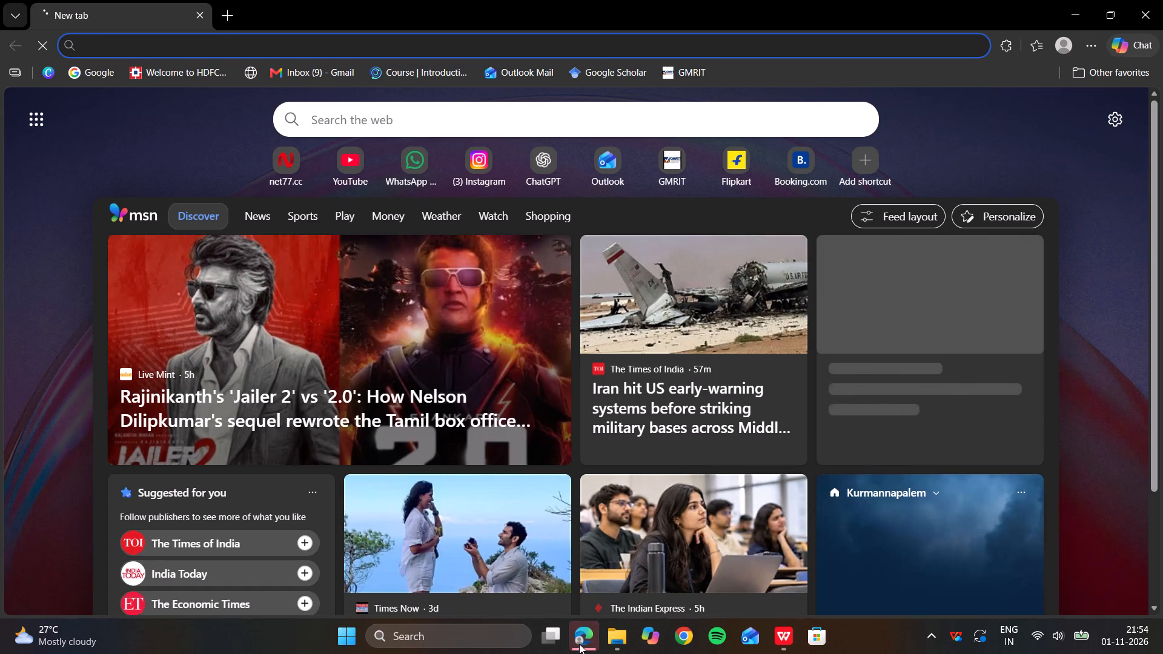
key("ctrl+l")
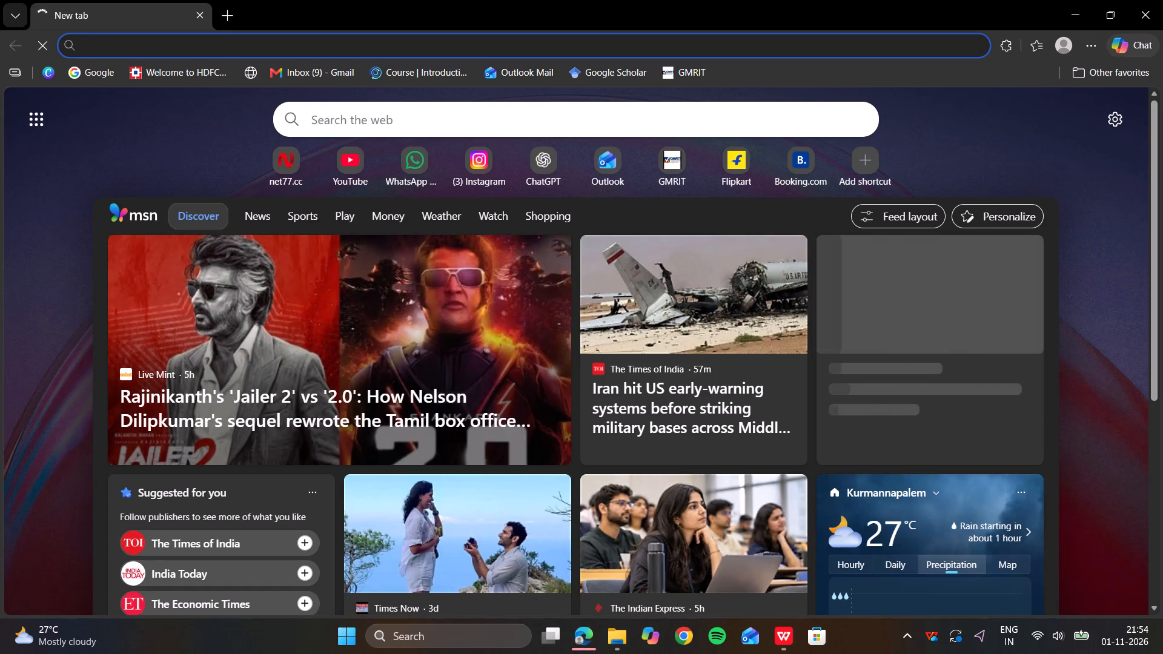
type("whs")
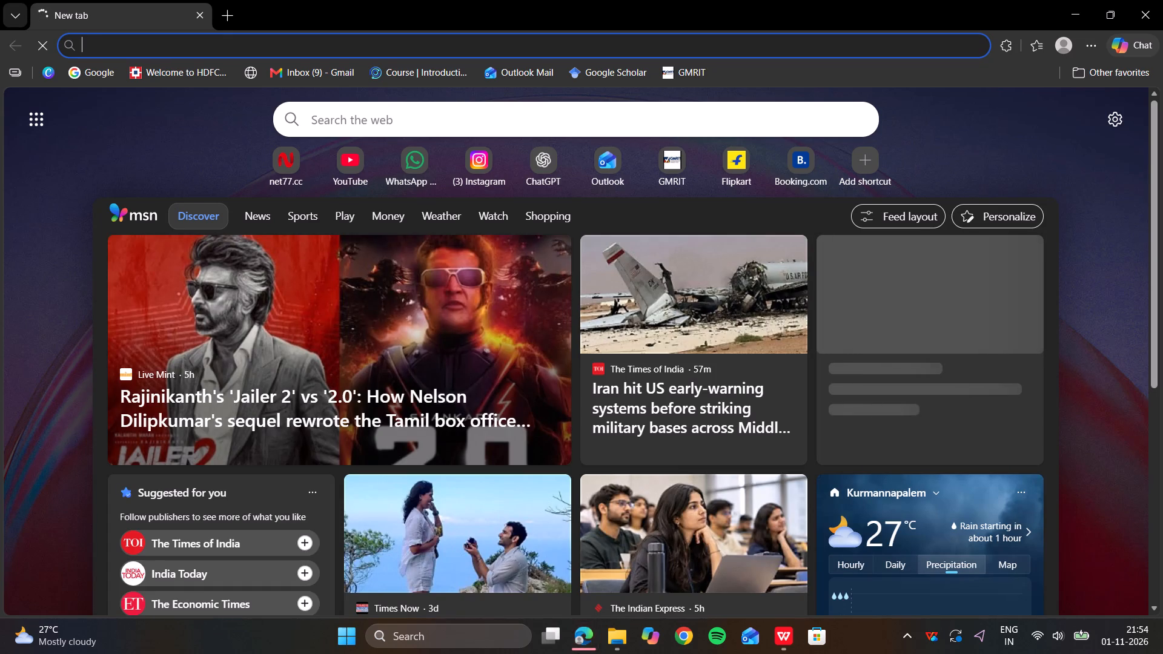